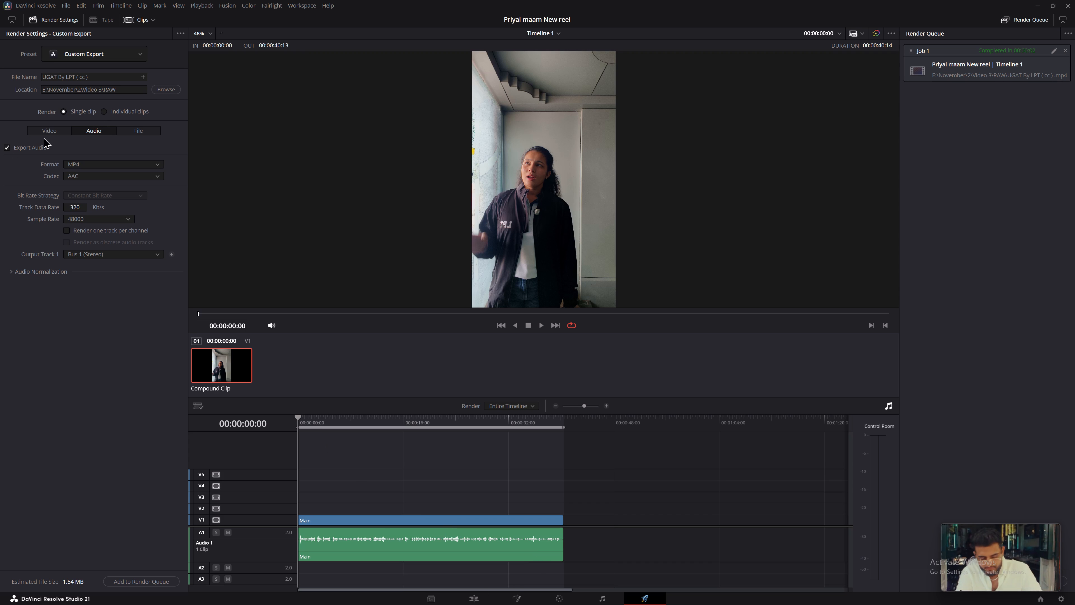
click(43, 133)
click(14, 149)
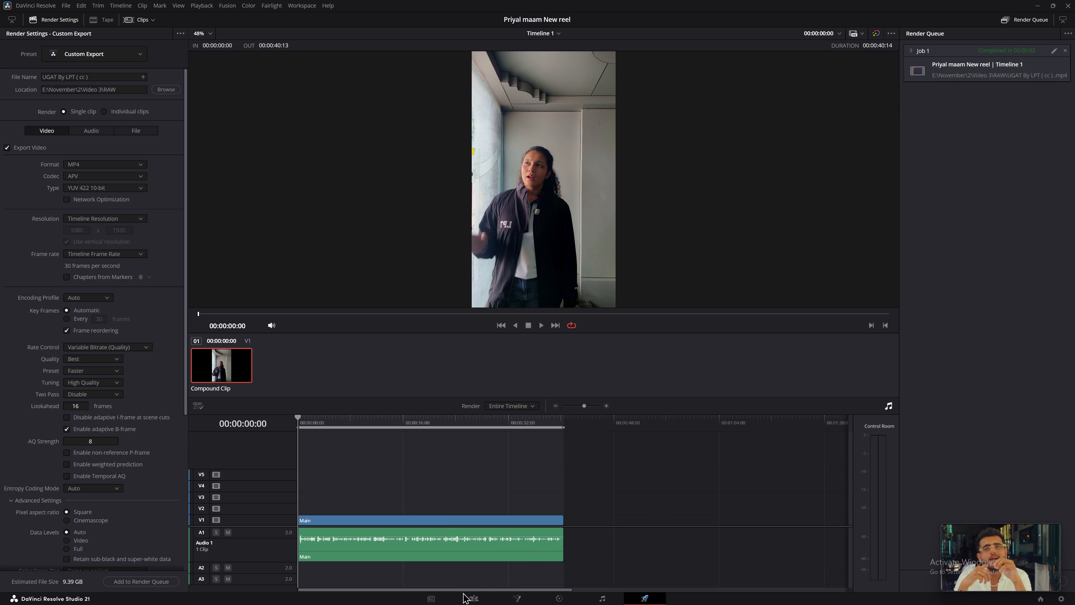
On the Edit page, play the timeline from its start and raise the monitoring volume to the maximum.
click(472, 599)
drag(235, 384, 0, 419)
key(space)
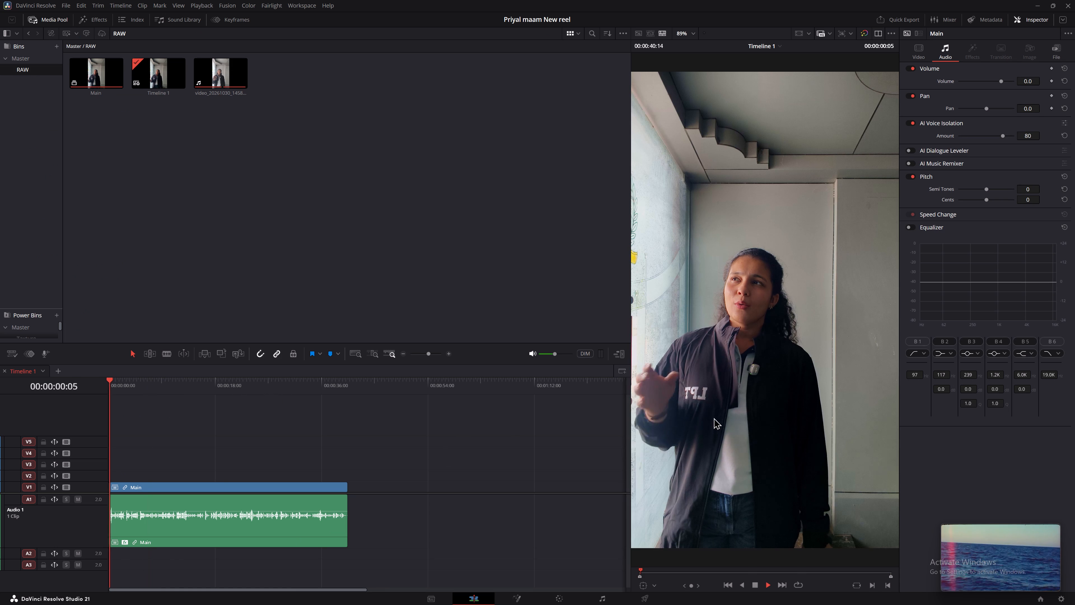
key(space)
click(563, 356)
key(space)
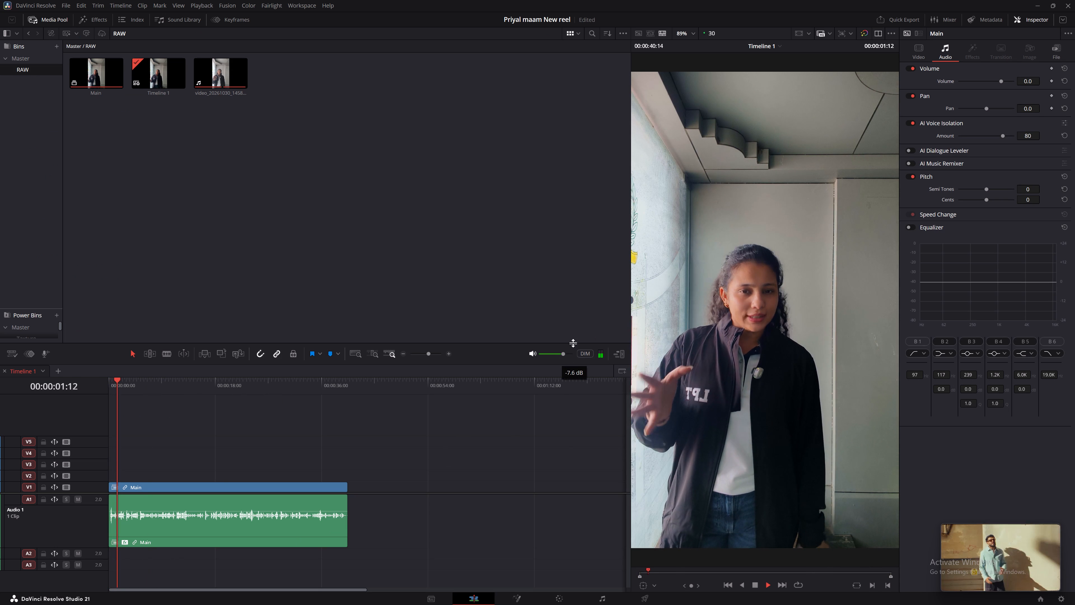
drag(562, 352, 578, 352)
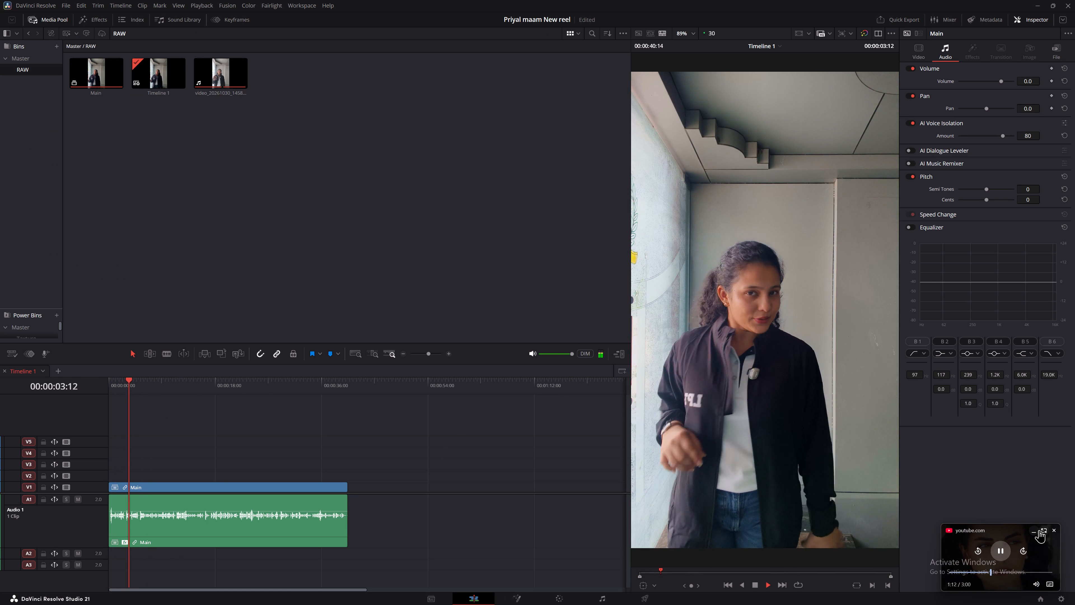
Return the song video from picture-in-picture to its YouTube page and lower its volume to near minimum.
click(1041, 530)
key(space)
key(space)
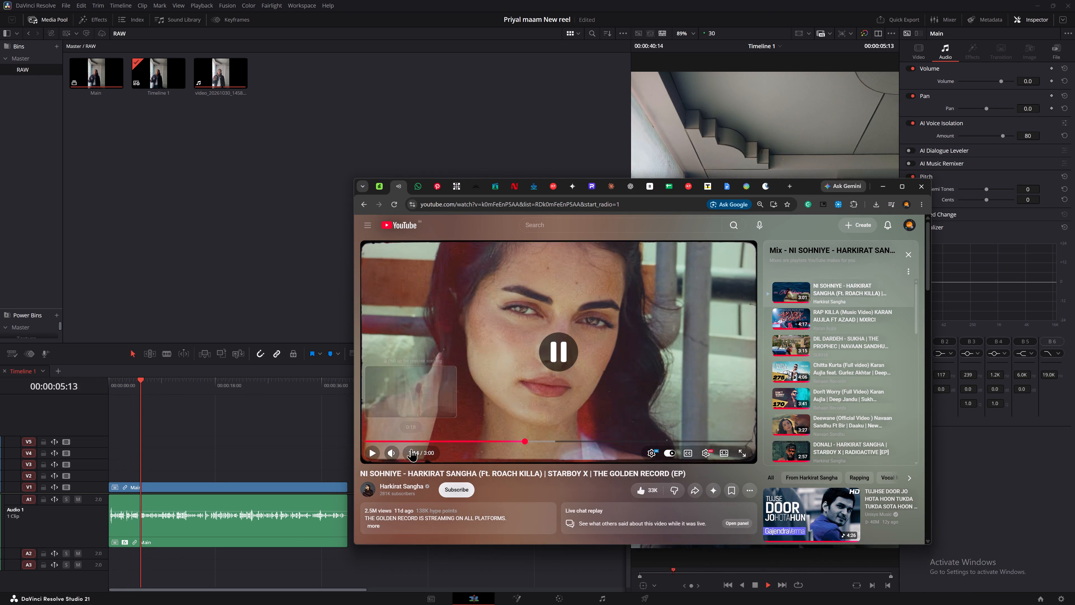
click(401, 452)
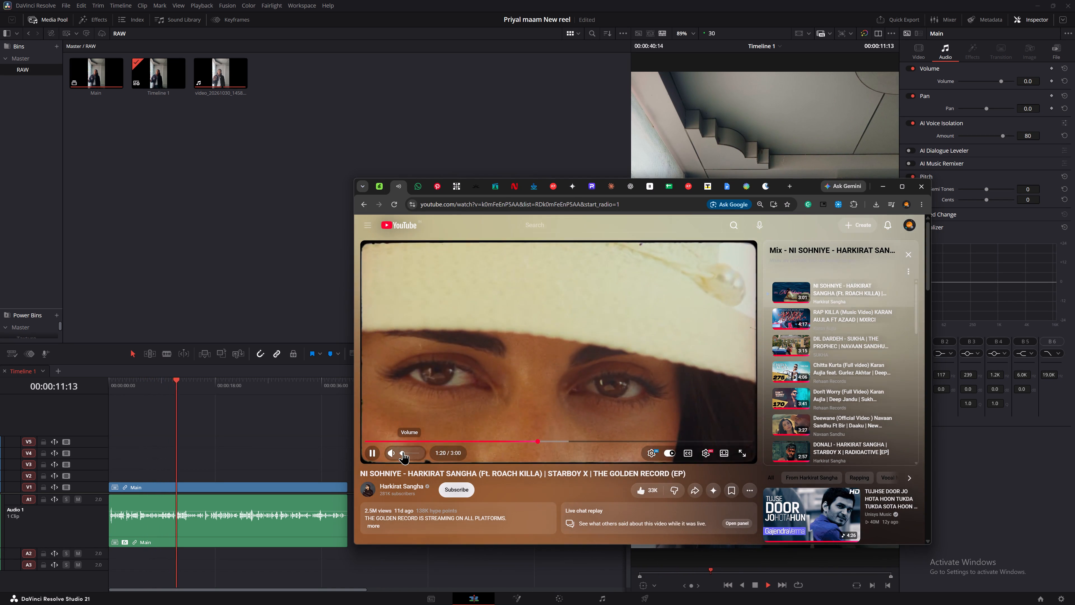
click(402, 452)
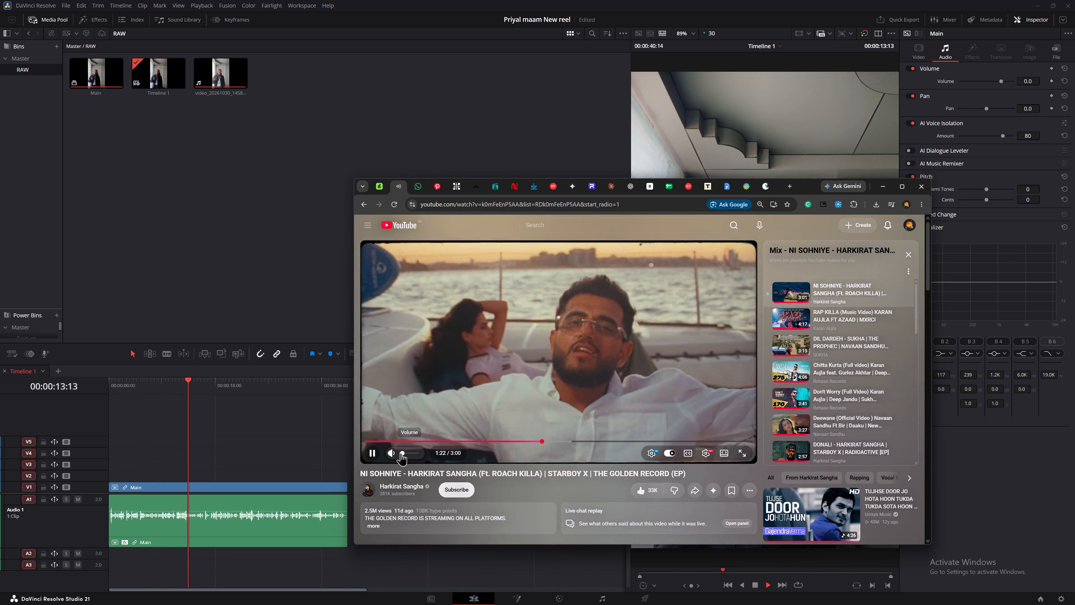
Put the song video back in picture-in-picture and replay the DaVinci Resolve timeline from its start.
right_click(566, 323)
right_click(551, 318)
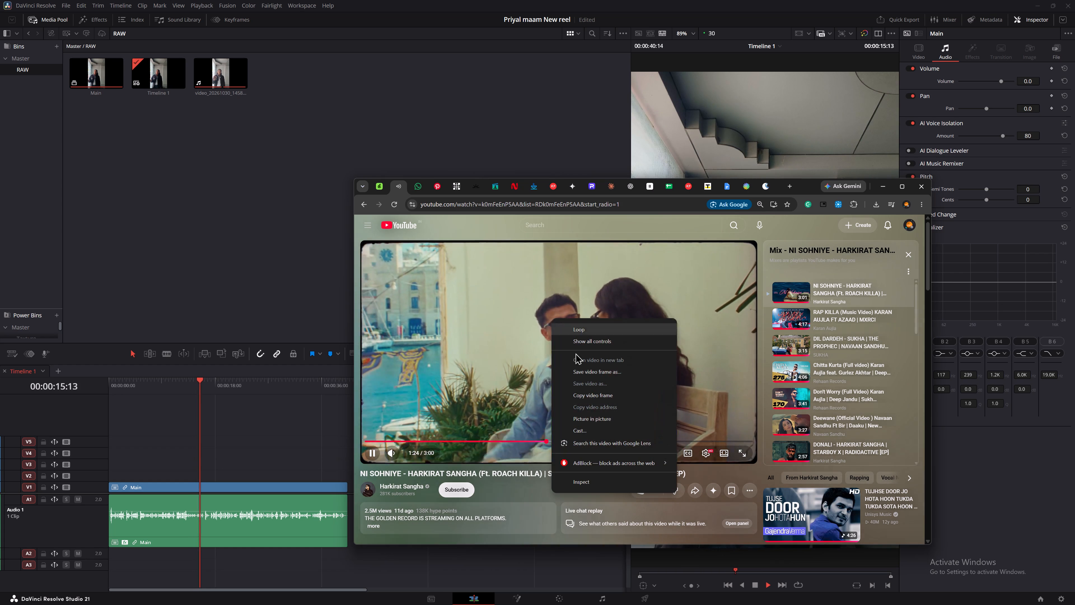
click(597, 419)
click(243, 258)
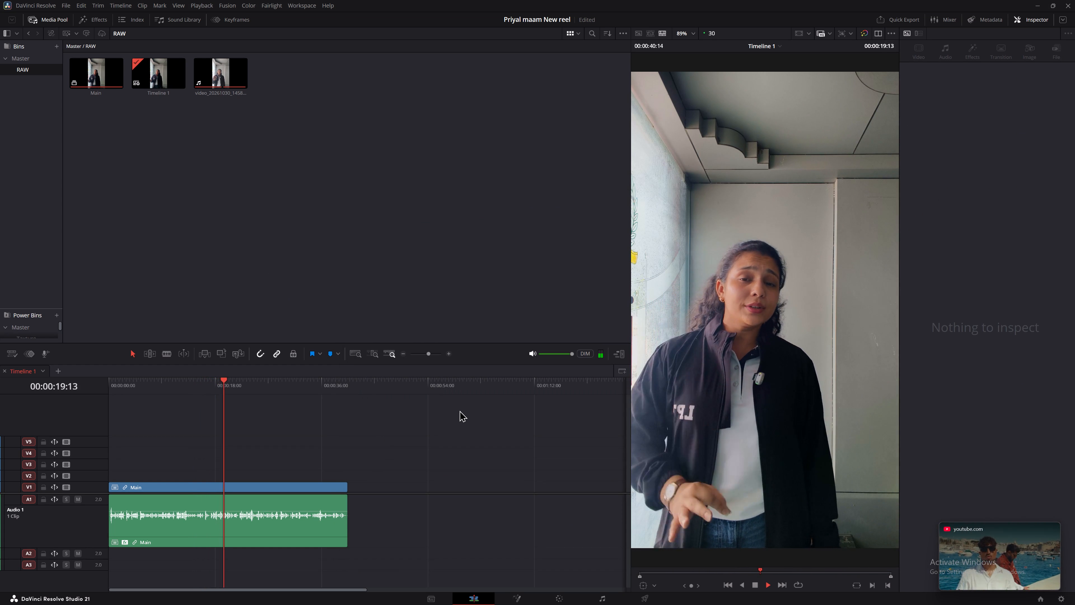
drag(233, 387, 0, 435)
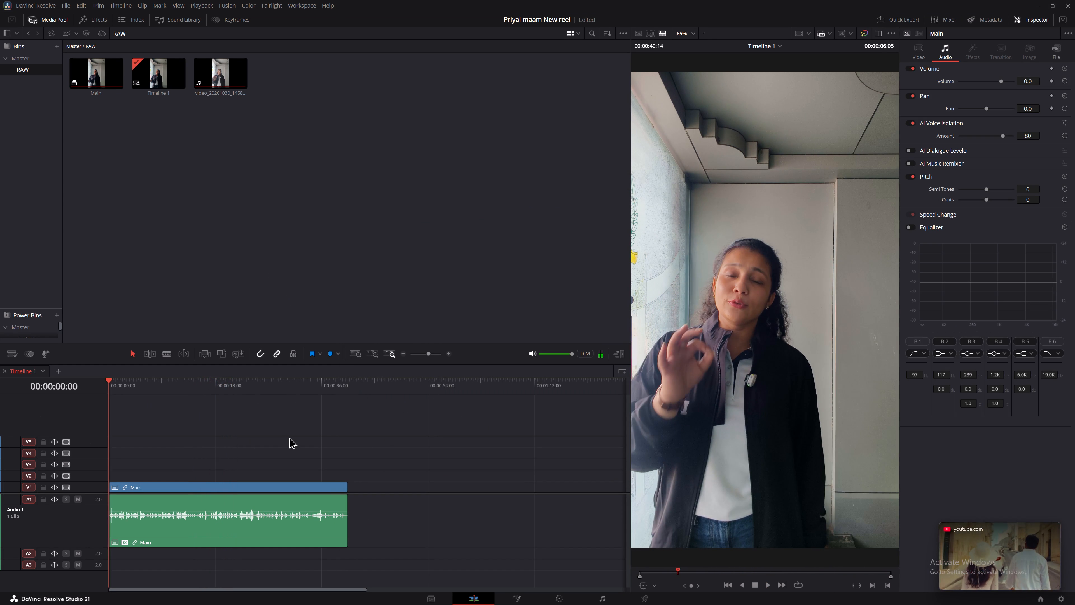
Lower the YouTube song's volume again, rewind the DaVinci Resolve timeline to its start and stop its playback.
key(alt+Tab)
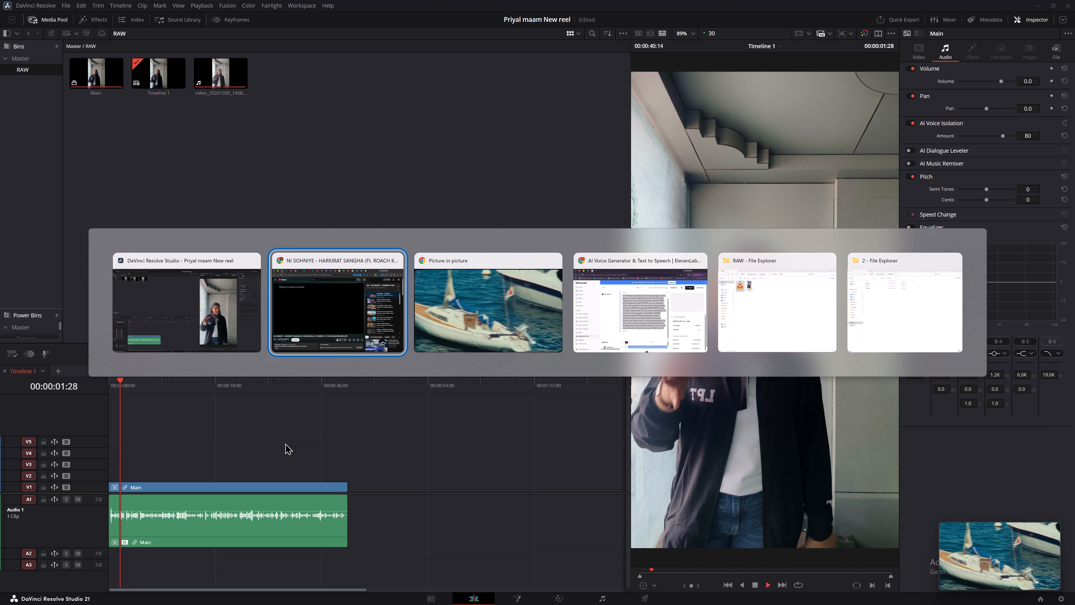
click(400, 453)
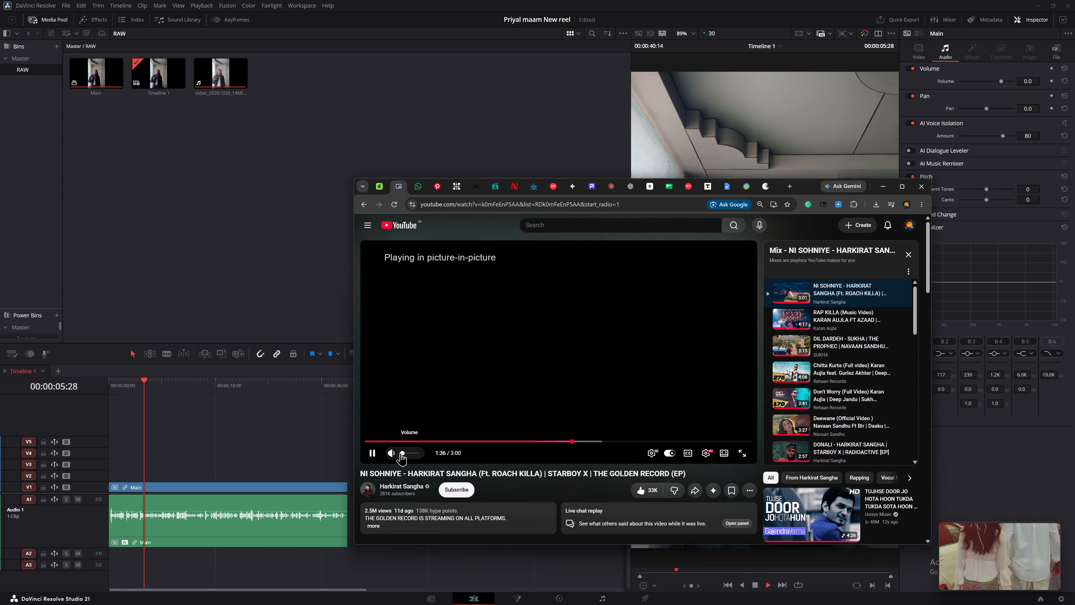
click(258, 274)
drag(155, 390, 4, 406)
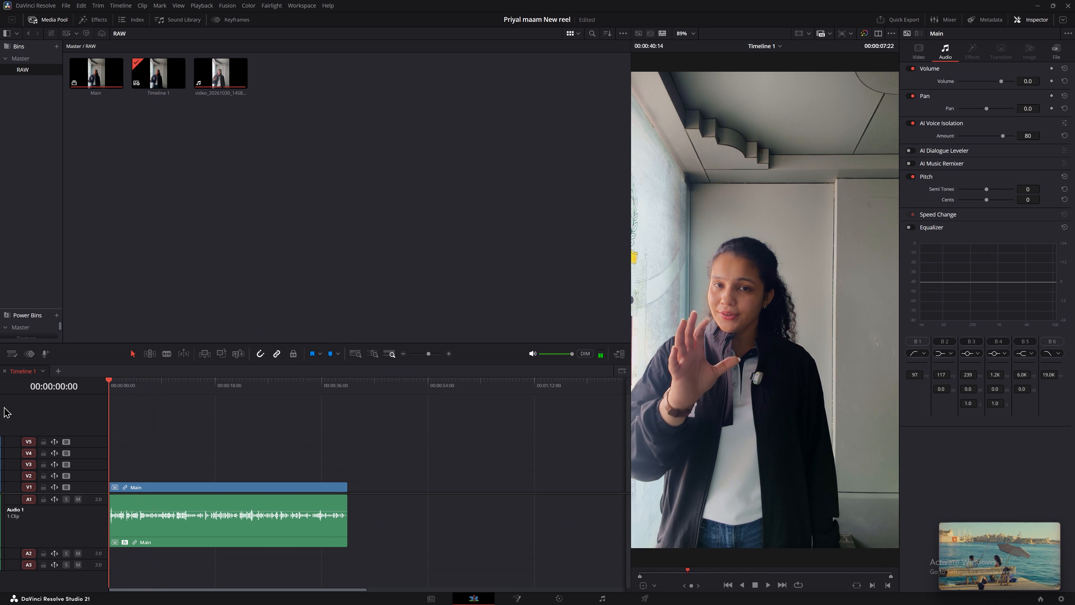
drag(4, 406, 0, 406)
key(space)
In the browser's Pinterest tab, open a pin related to Bullet brown, react to it, and return to the home feed.
key(alt+Tab)
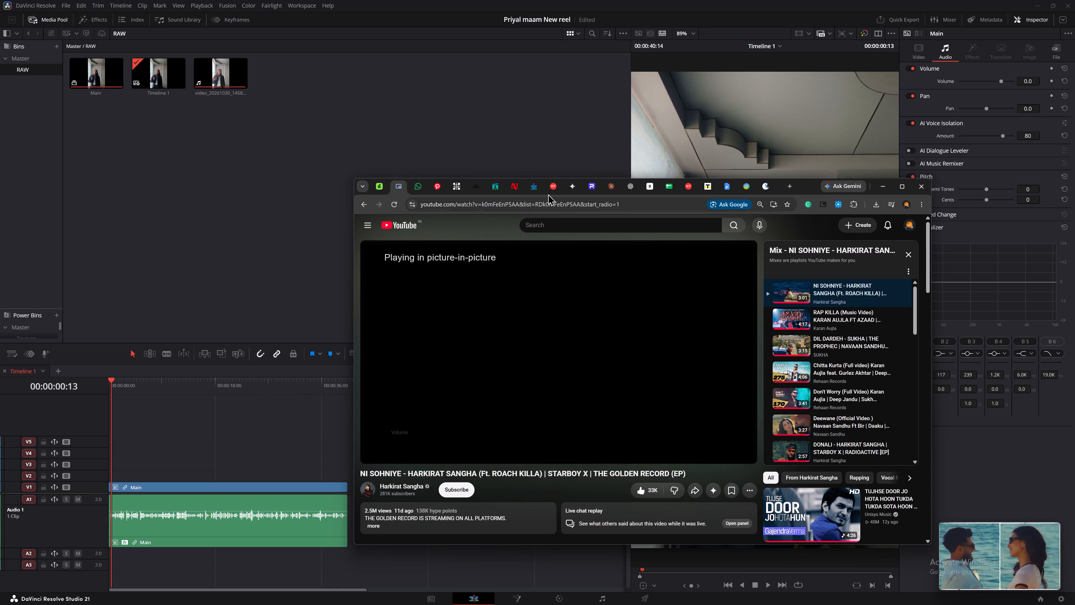
click(451, 187)
click(430, 187)
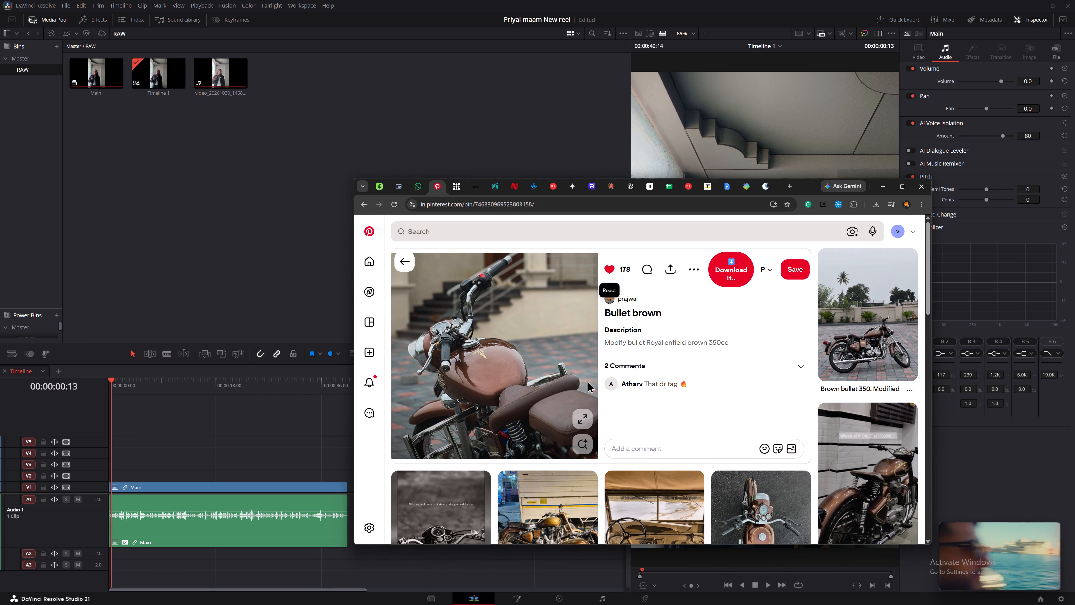
scroll(587, 381, down, 1)
click(909, 385)
scroll(637, 369, up, 3)
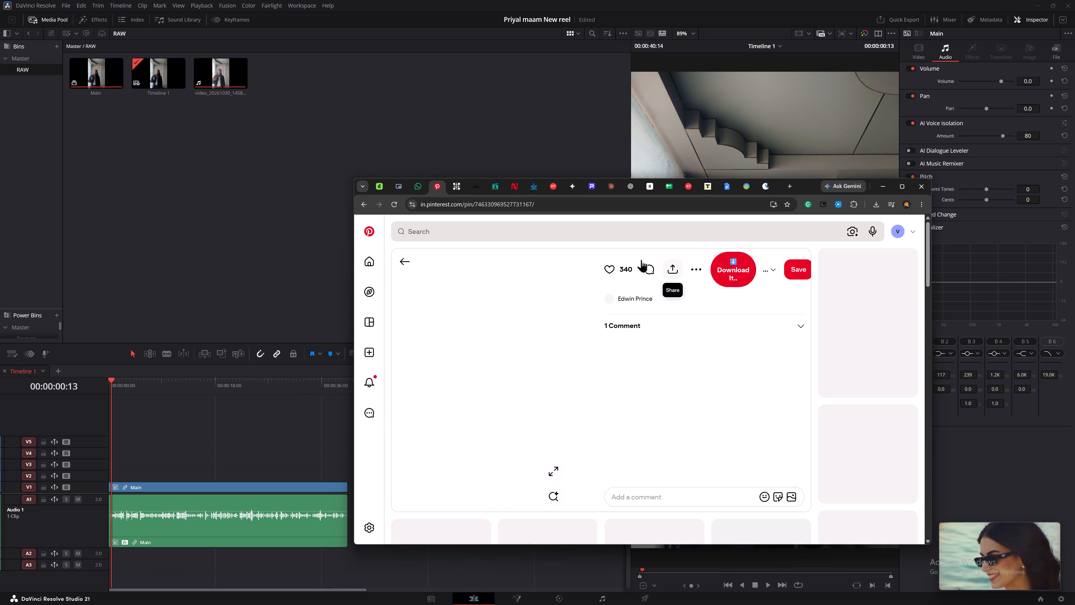
click(612, 269)
click(377, 262)
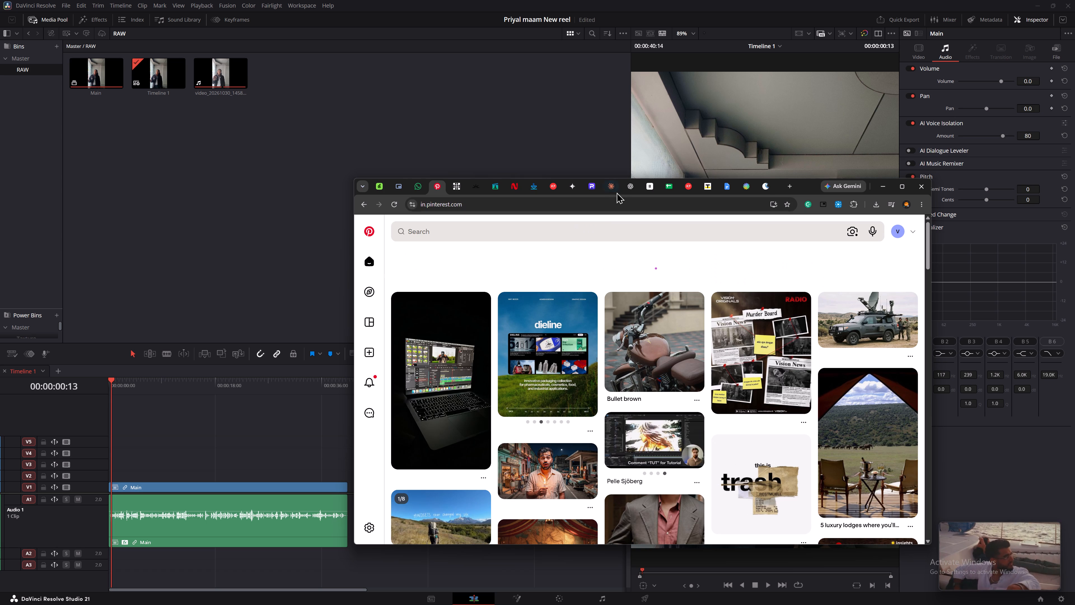
Bring the ChatGPT caption chat to the front of the browser and switch back to DaVinci Resolve.
click(628, 184)
click(117, 219)
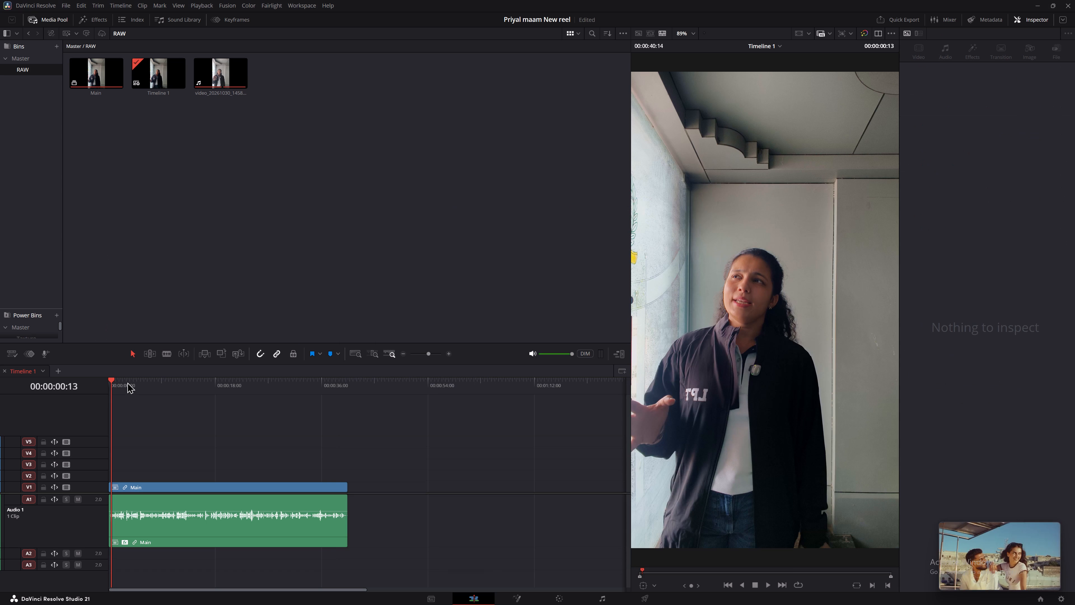
Play the reel timeline from its start and save the project.
drag(125, 385, 88, 388)
key(space)
alt+scroll(293, 455, up, 7)
key(ctrl+s)
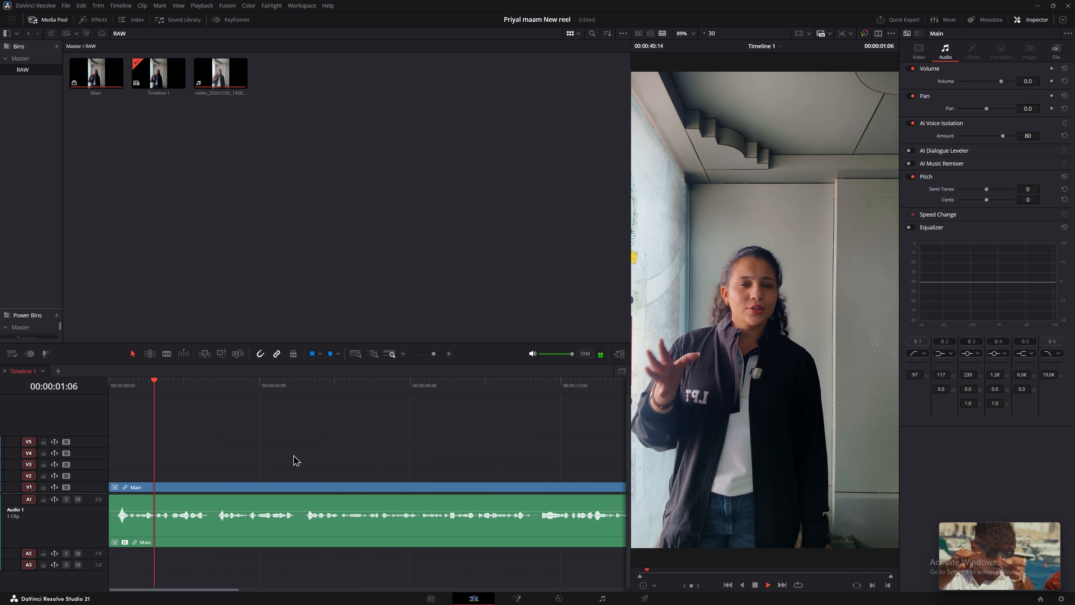
key(ctrl+s)
Replay the reel's first two seconds several times from the start, examining the speaker's opening line and gestures.
key(space)
key(space)
key(space)
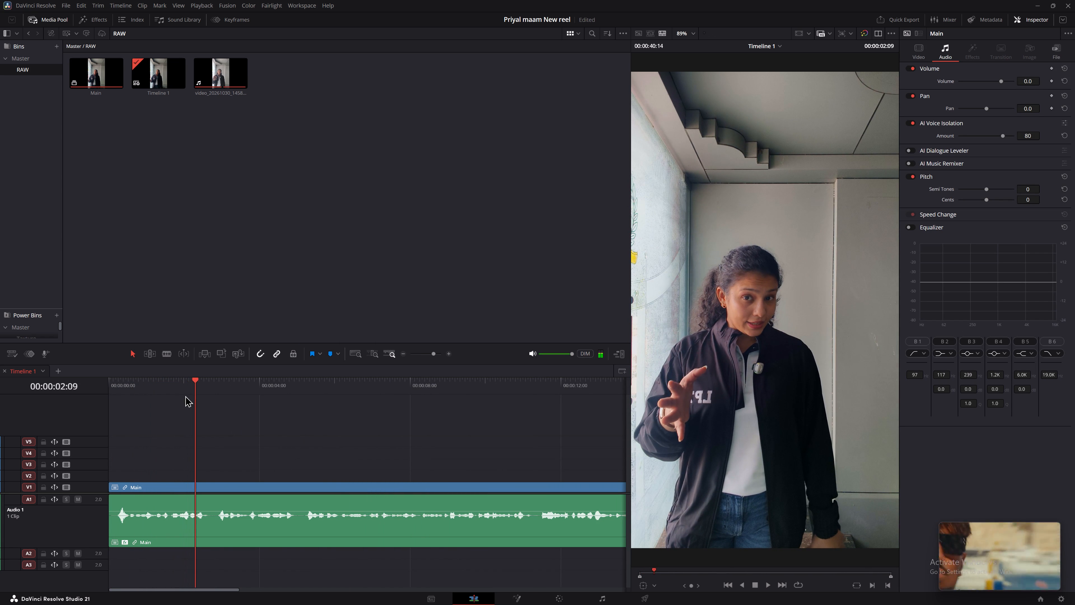
drag(176, 387, 68, 395)
key(space)
key(space)
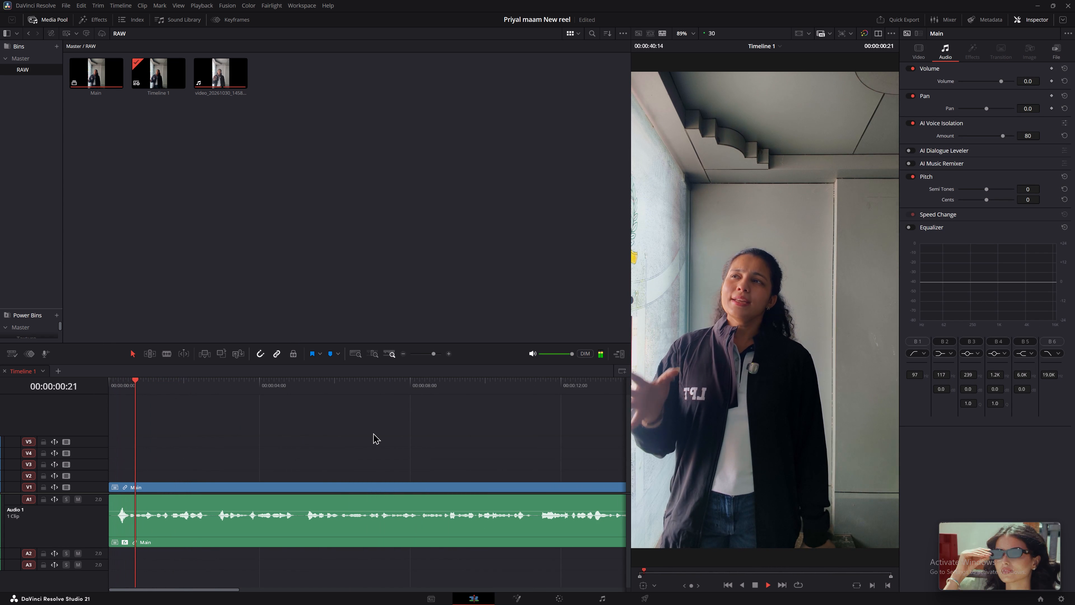
key(space)
key(space)
key(space)
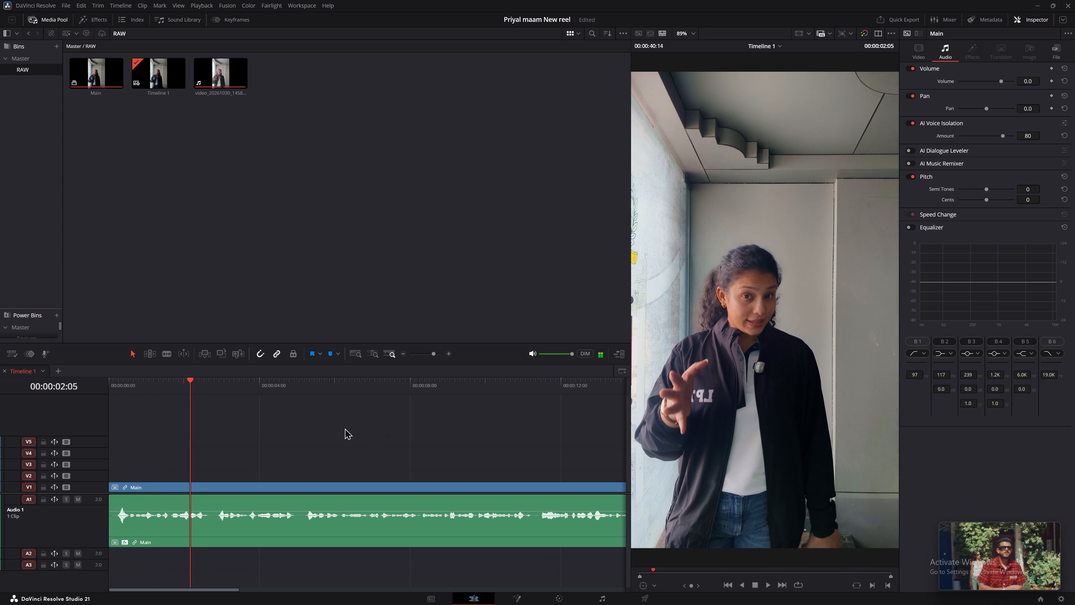
key(space)
key(space)
drag(223, 388, 0, 411)
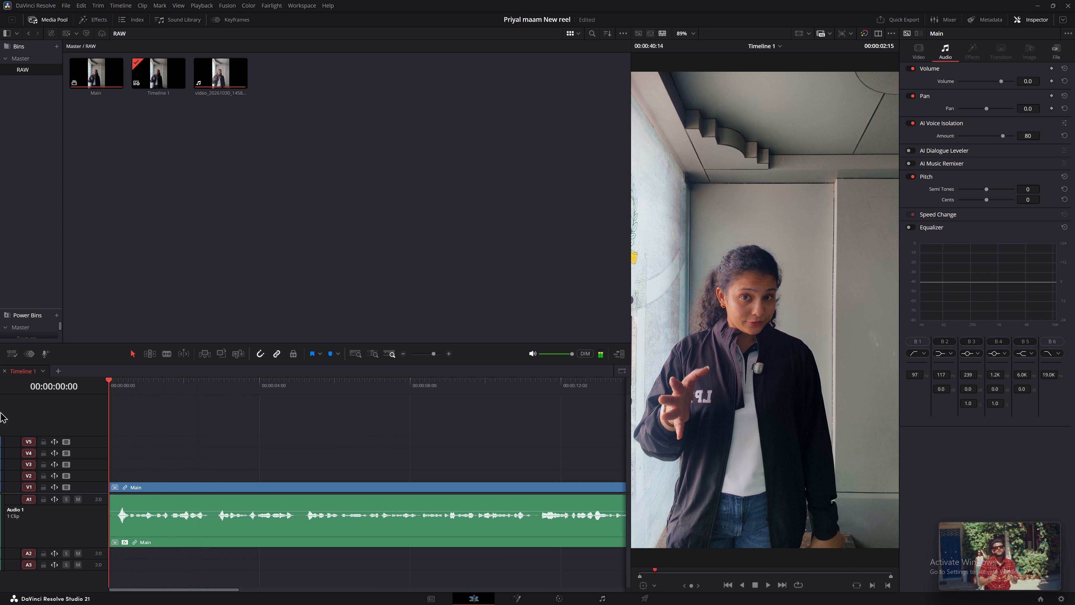
key(space)
key(space)
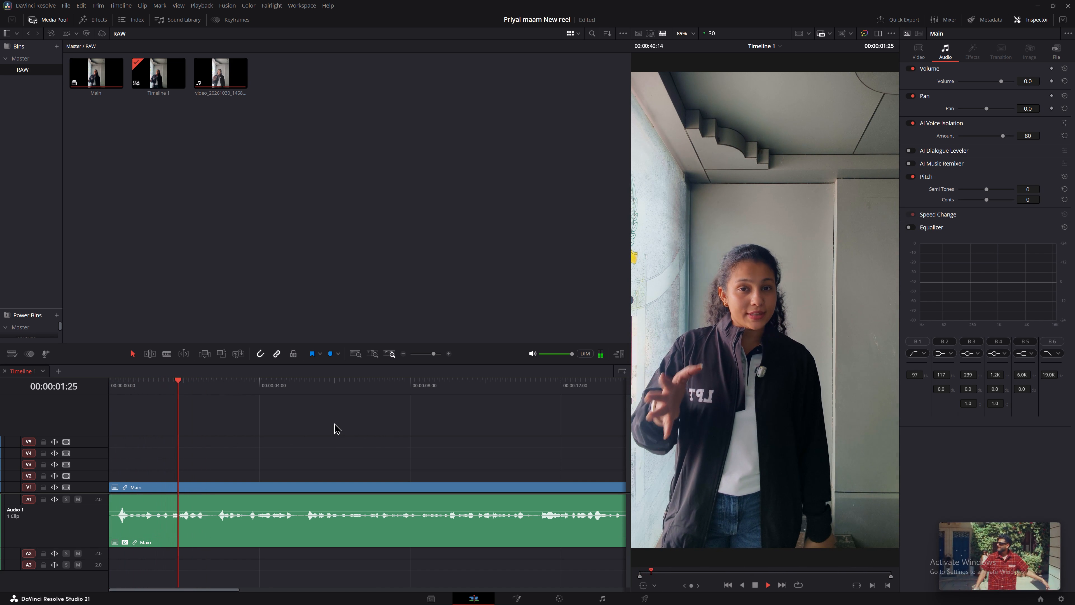
drag(119, 391, 88, 390)
key(space)
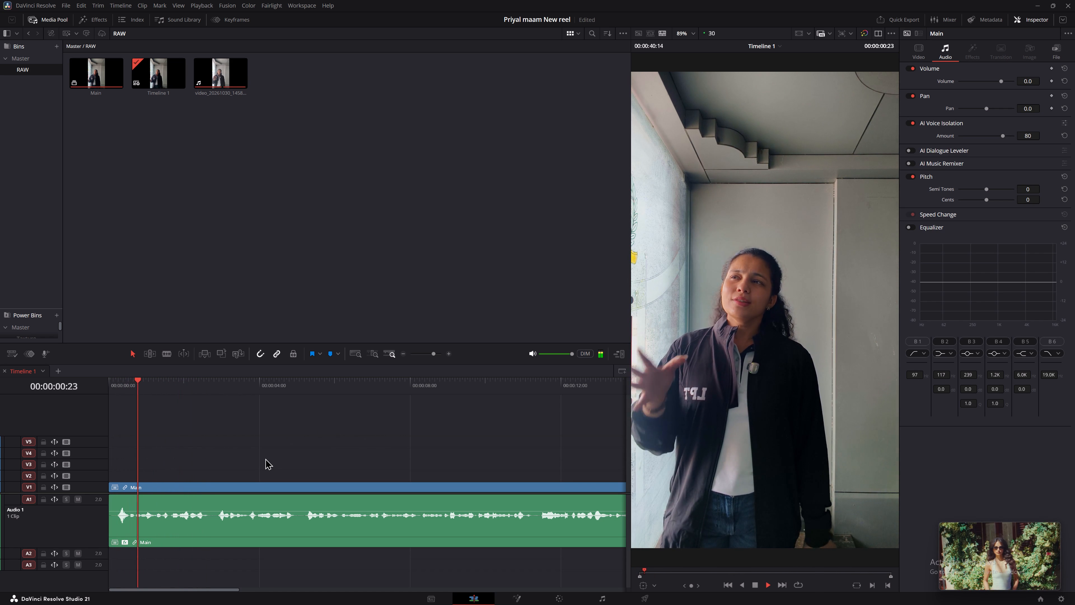
key(space)
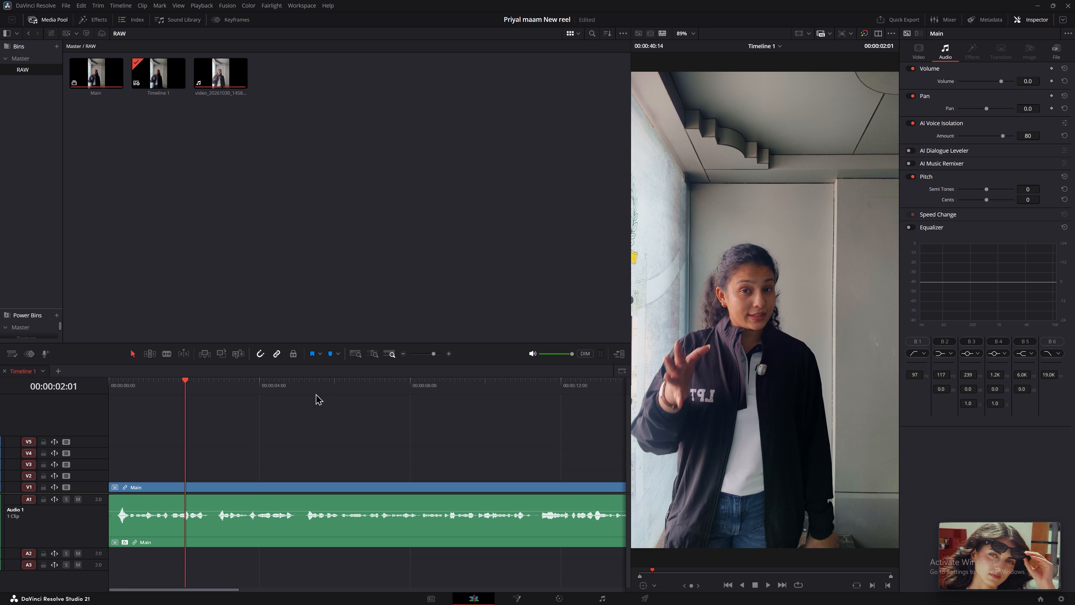
Play the reel's opening from the start to about four seconds and save the project.
drag(122, 391, 86, 392)
key(space)
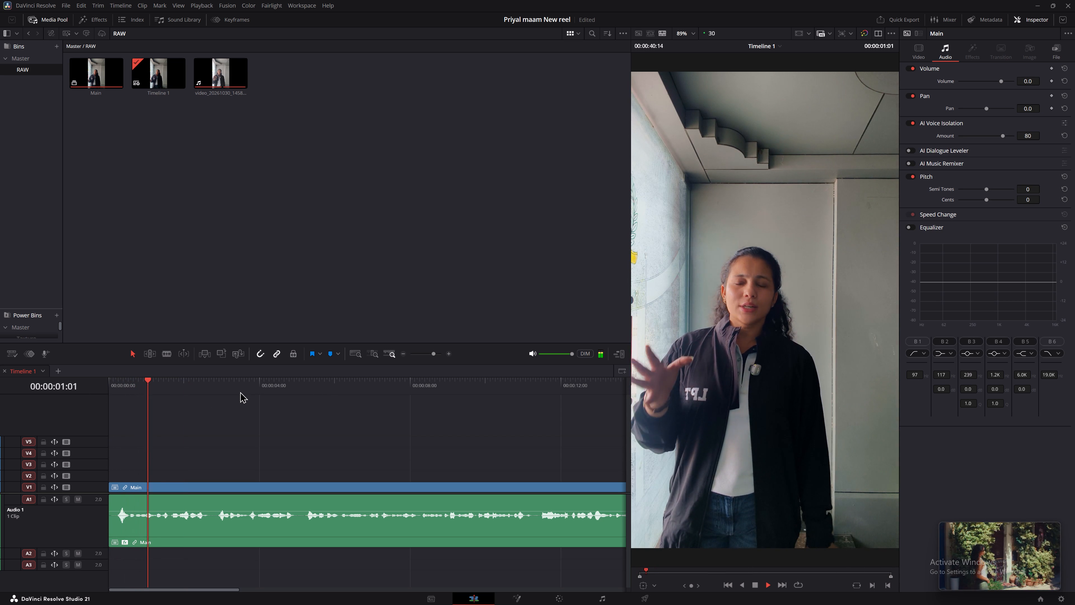
key(space)
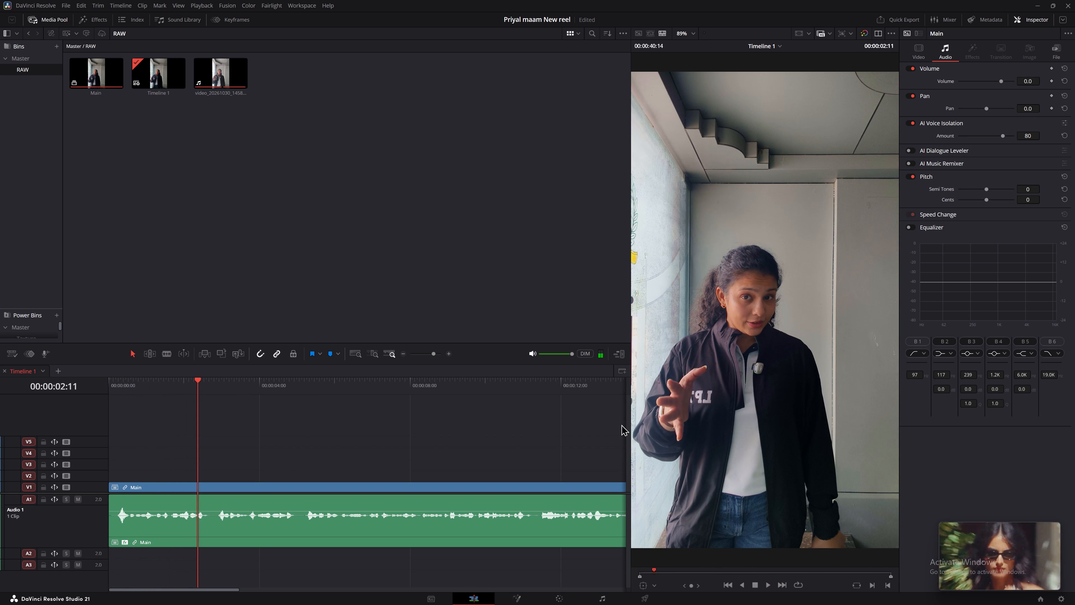
key(space)
key(space)
key(space)
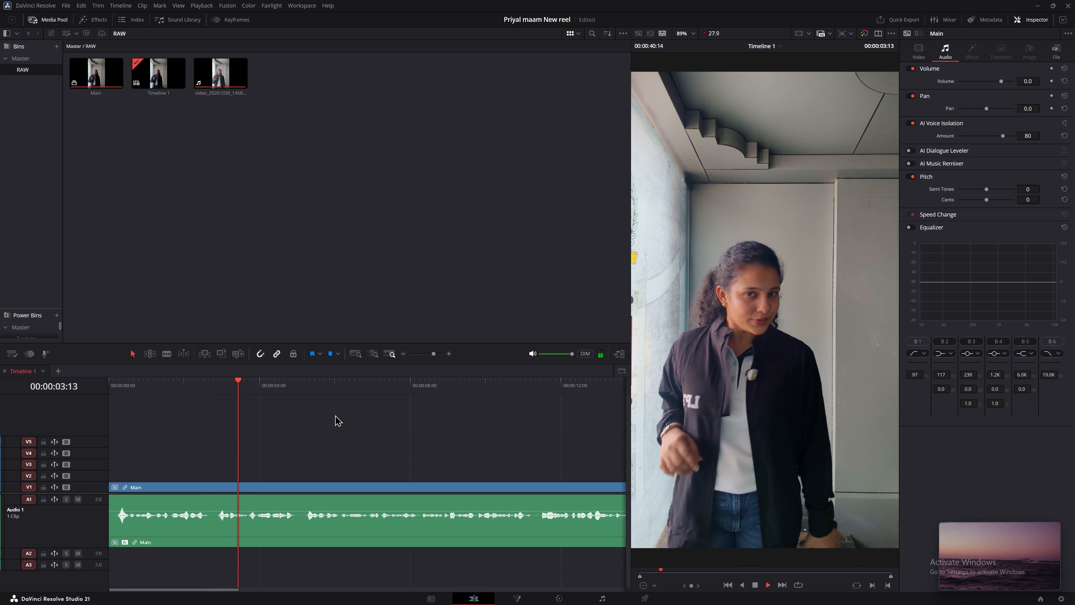
key(space)
key(ctrl+s)
key(ctrl+s)
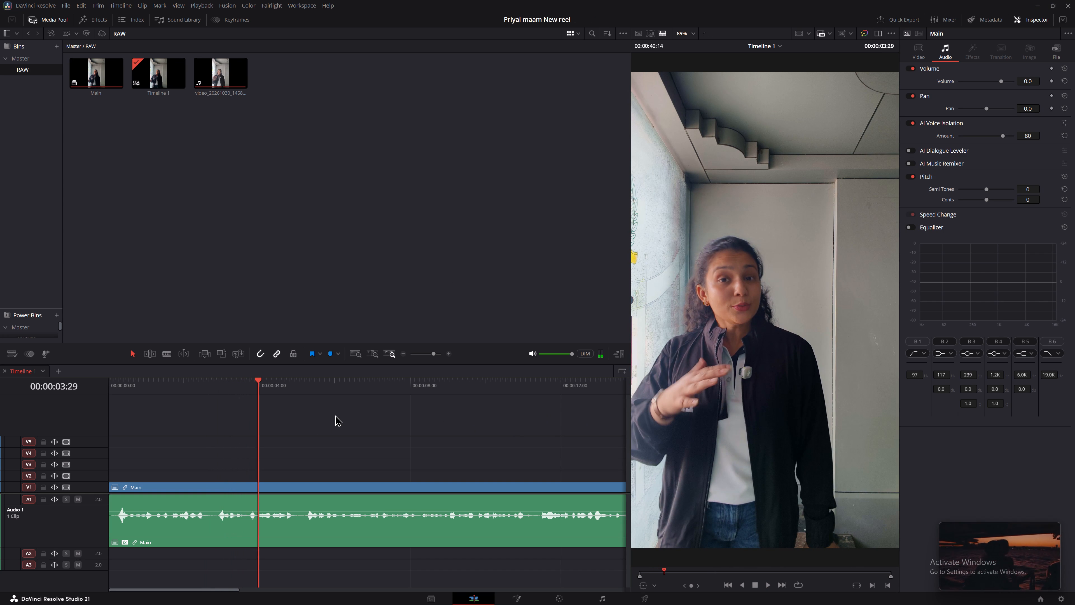
Play the reel from its start with the audio mixer shown, to check the voice levels.
drag(249, 390, 0, 400)
key(space)
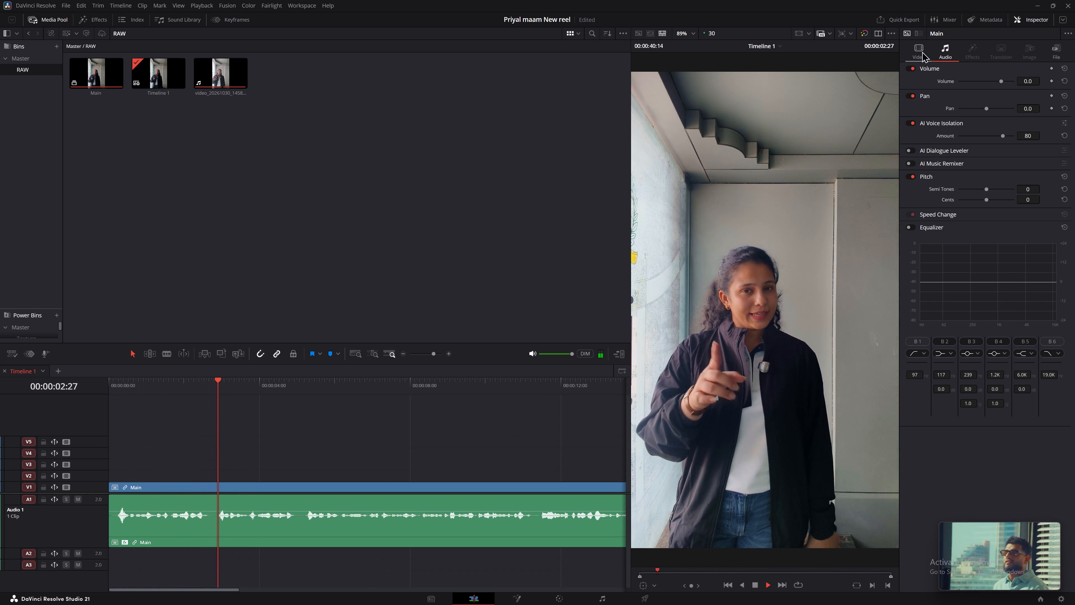
click(931, 18)
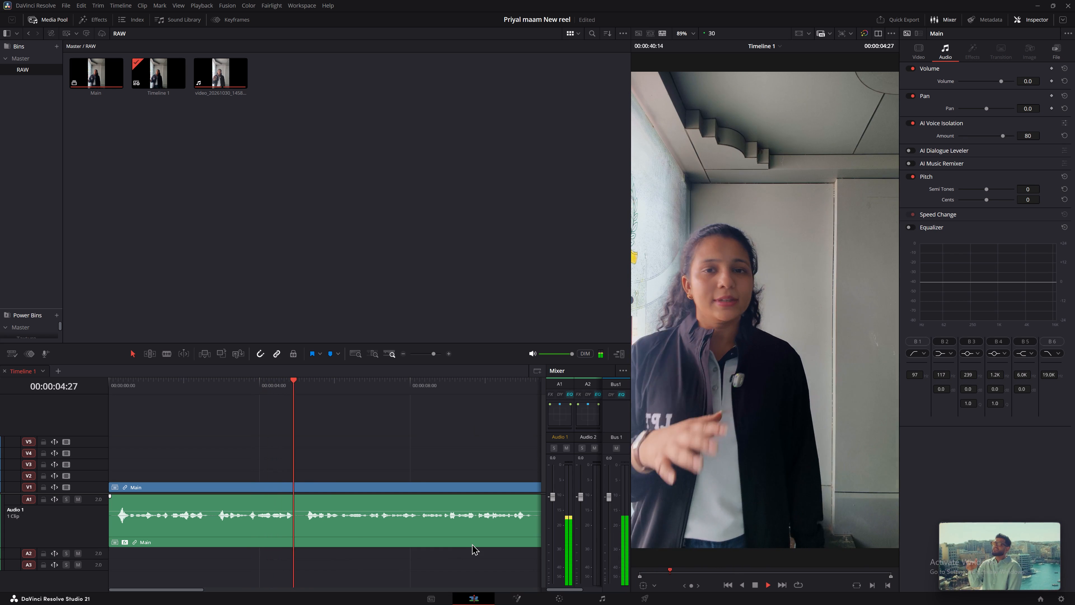
key(space)
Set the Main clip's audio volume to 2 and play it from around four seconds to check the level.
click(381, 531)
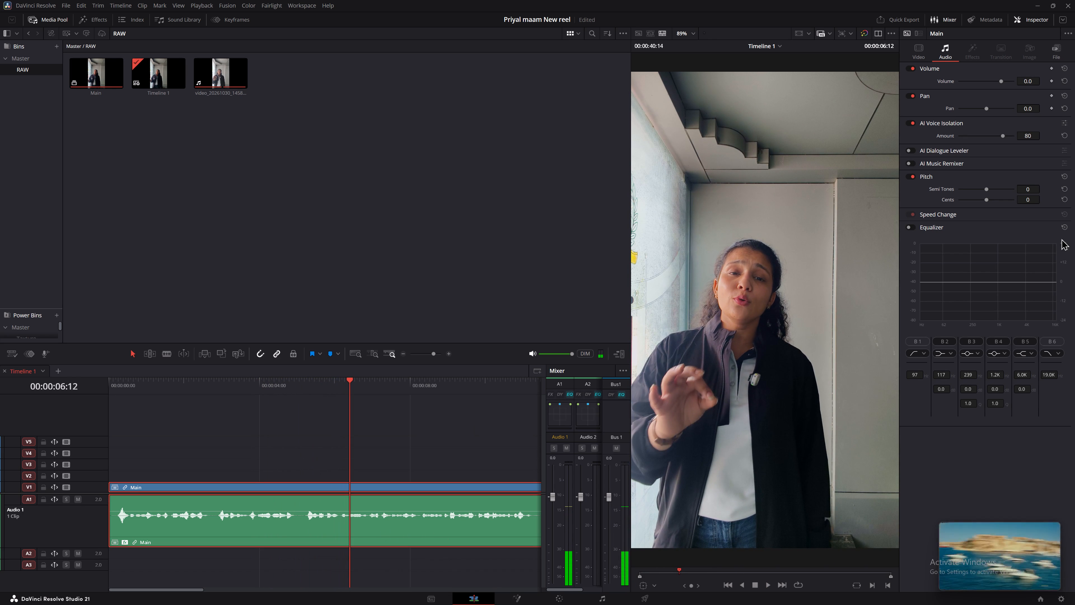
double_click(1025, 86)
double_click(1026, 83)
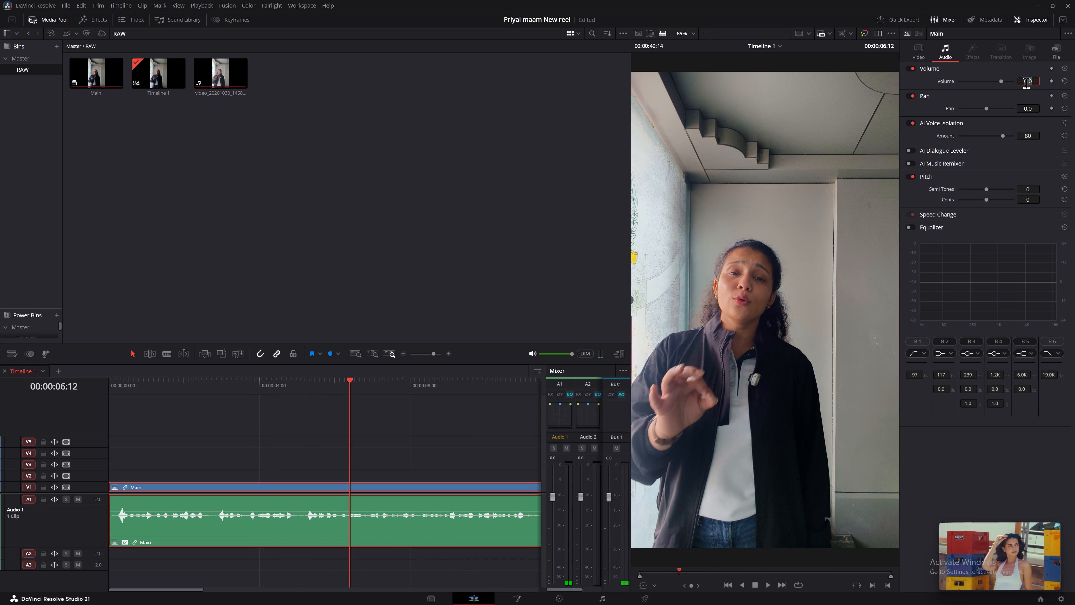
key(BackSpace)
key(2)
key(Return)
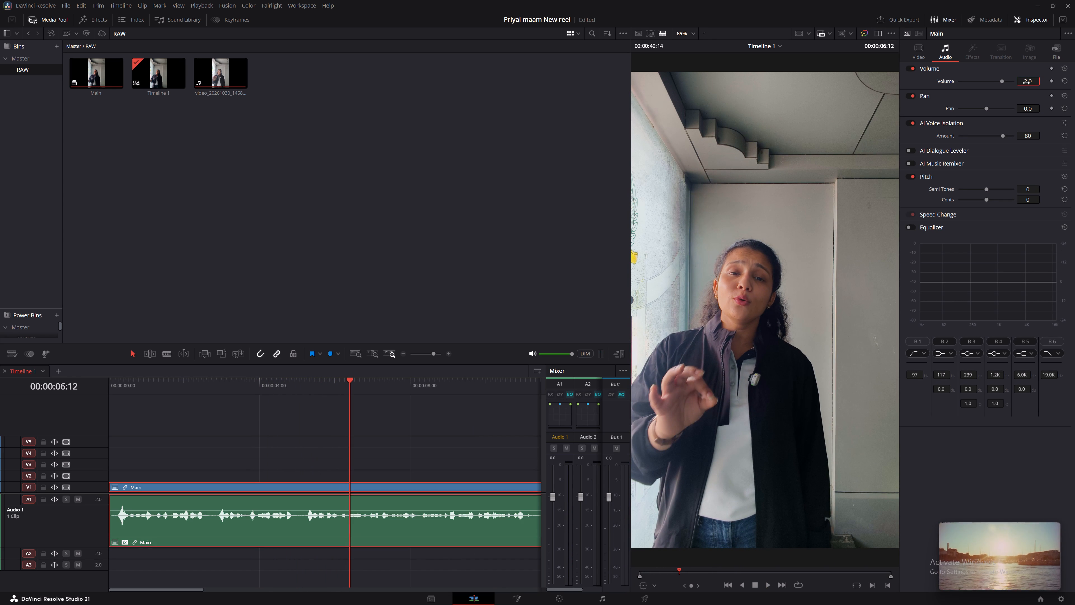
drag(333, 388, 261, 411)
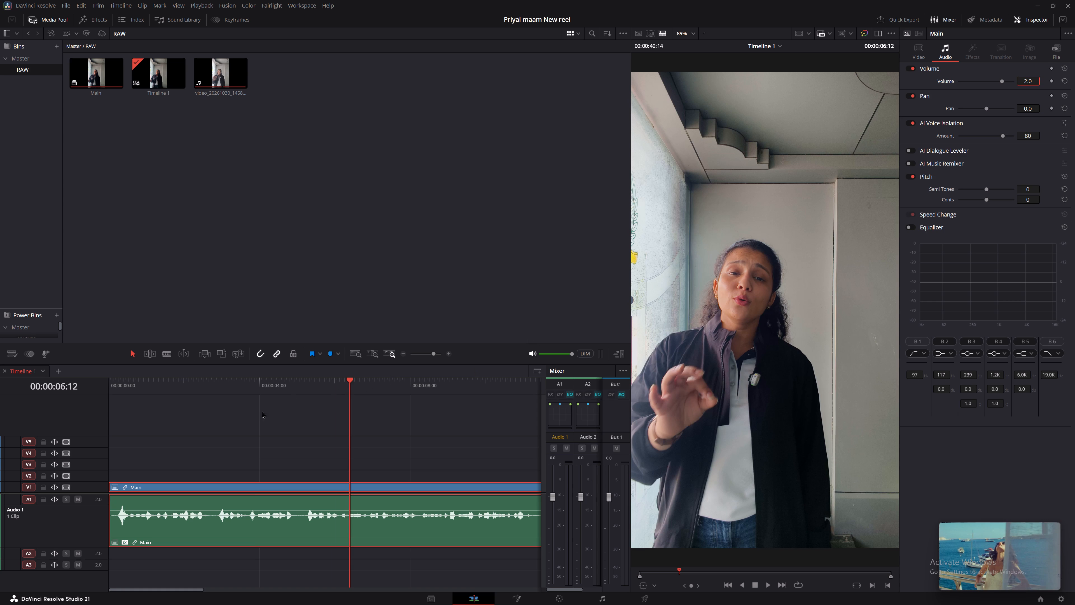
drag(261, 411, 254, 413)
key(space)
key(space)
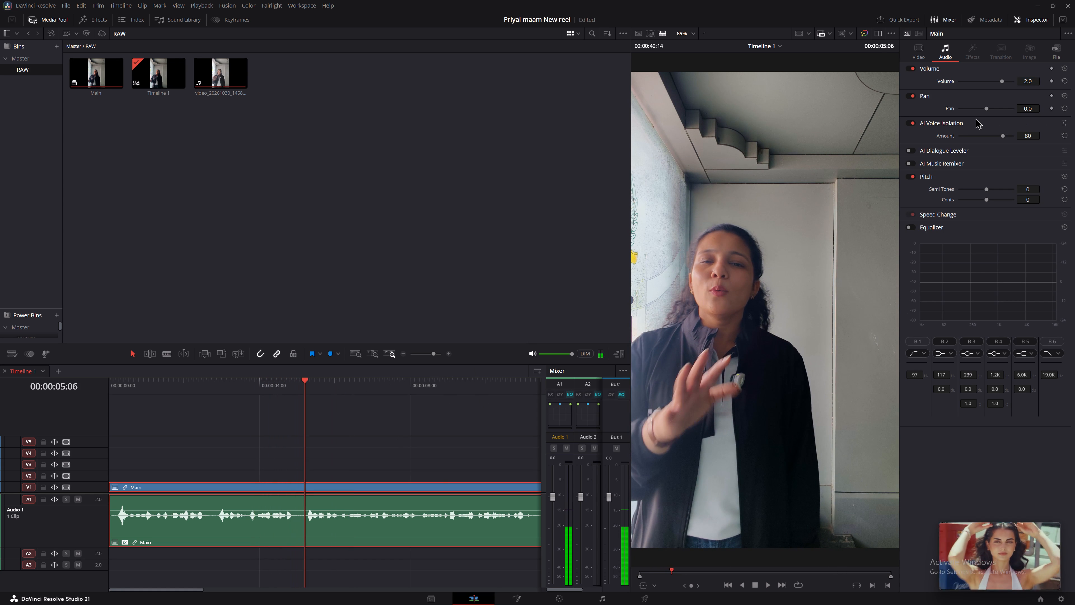
Reset the Main clip's audio volume, set it to 3, and play on to check the level.
double_click(945, 83)
click(1040, 78)
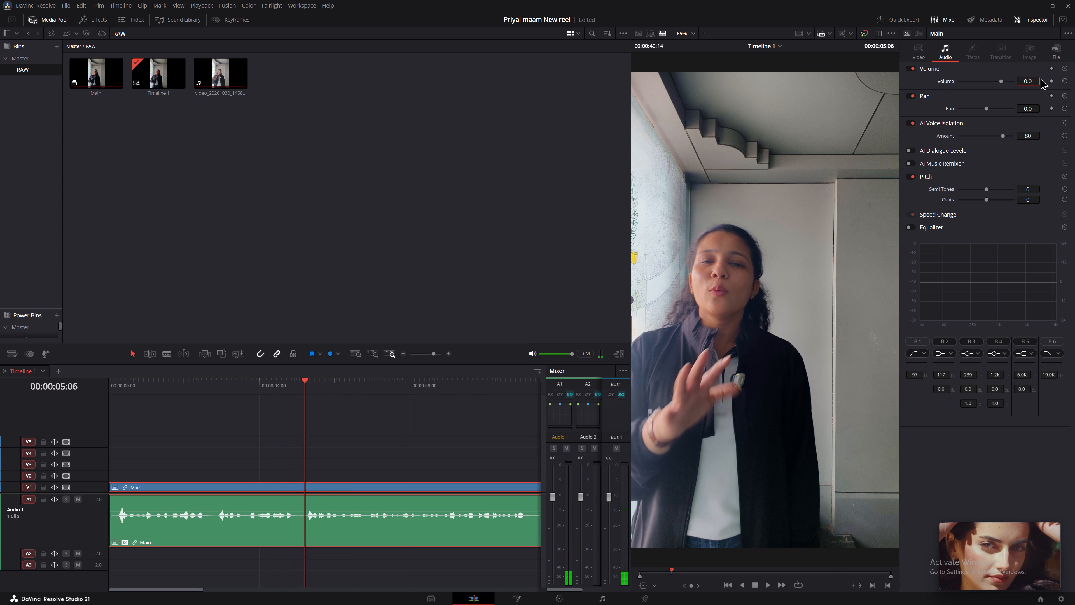
double_click(1038, 80)
key(BackSpace)
key(3)
key(Return)
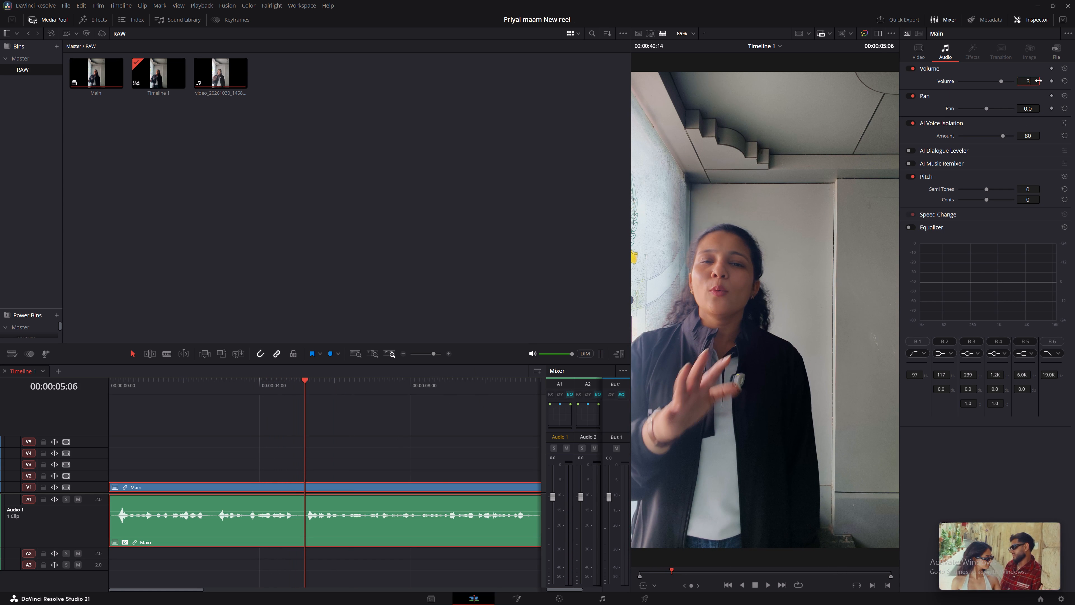
key(space)
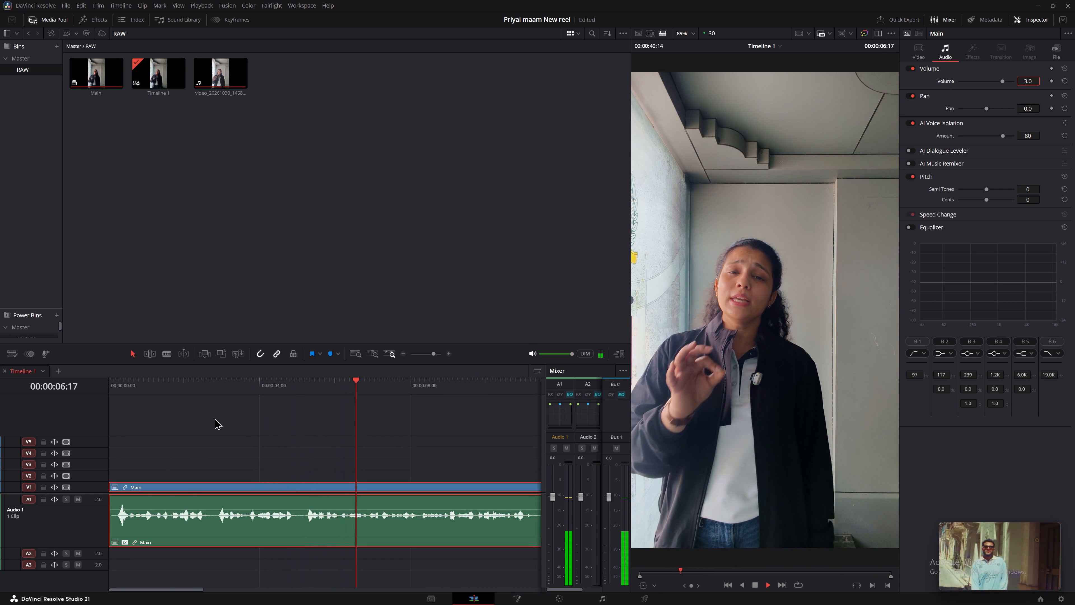
key(space)
Replay the reel's opening from the start, examining the audio levels at the new volume.
drag(192, 392, 4, 409)
key(space)
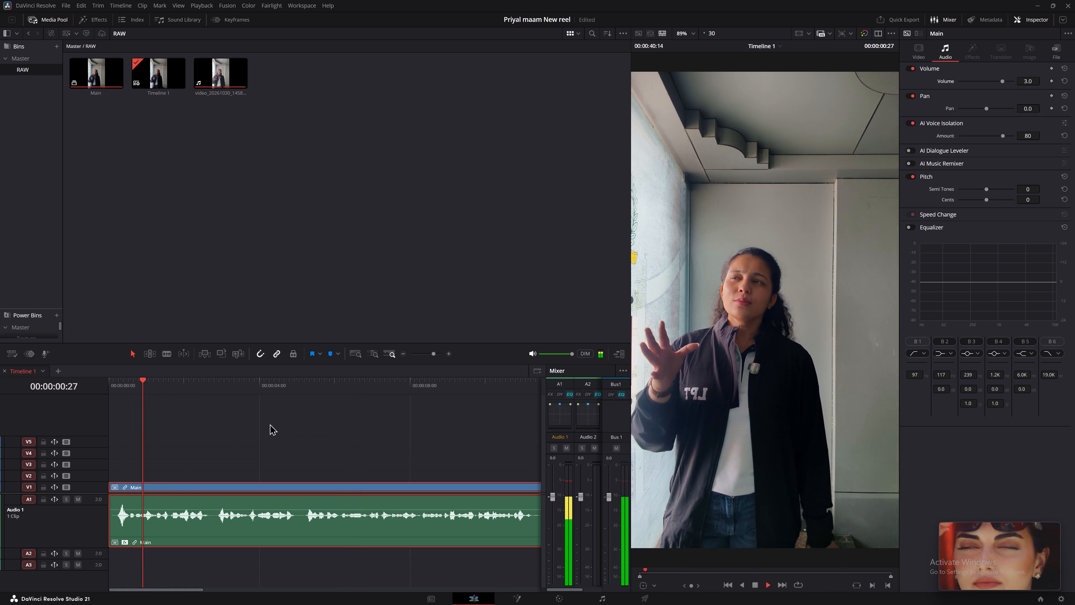
key(space)
key(space)
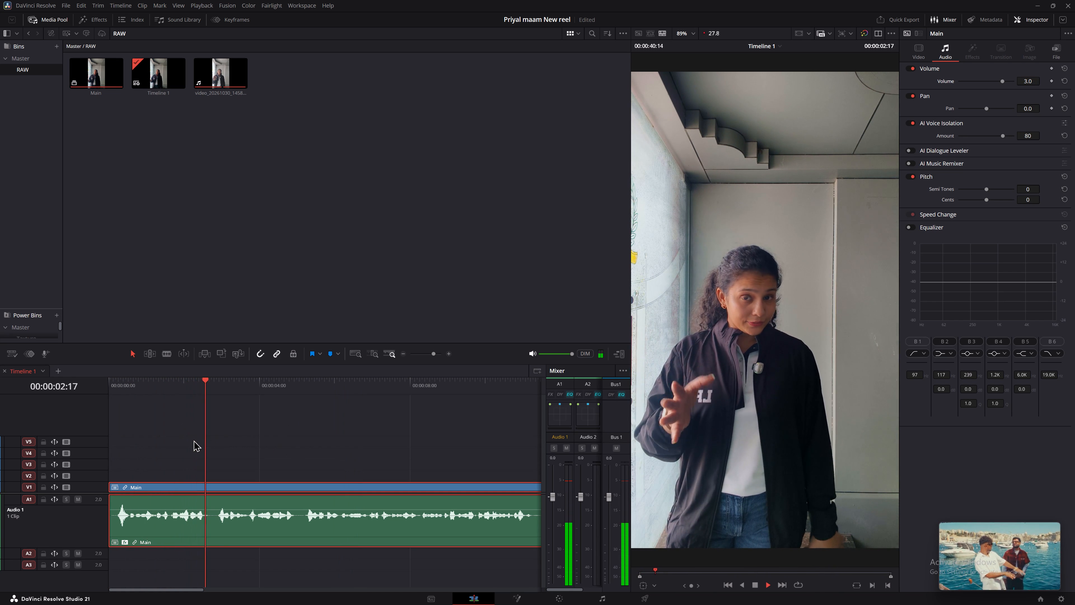
key(space)
drag(226, 388, 207, 392)
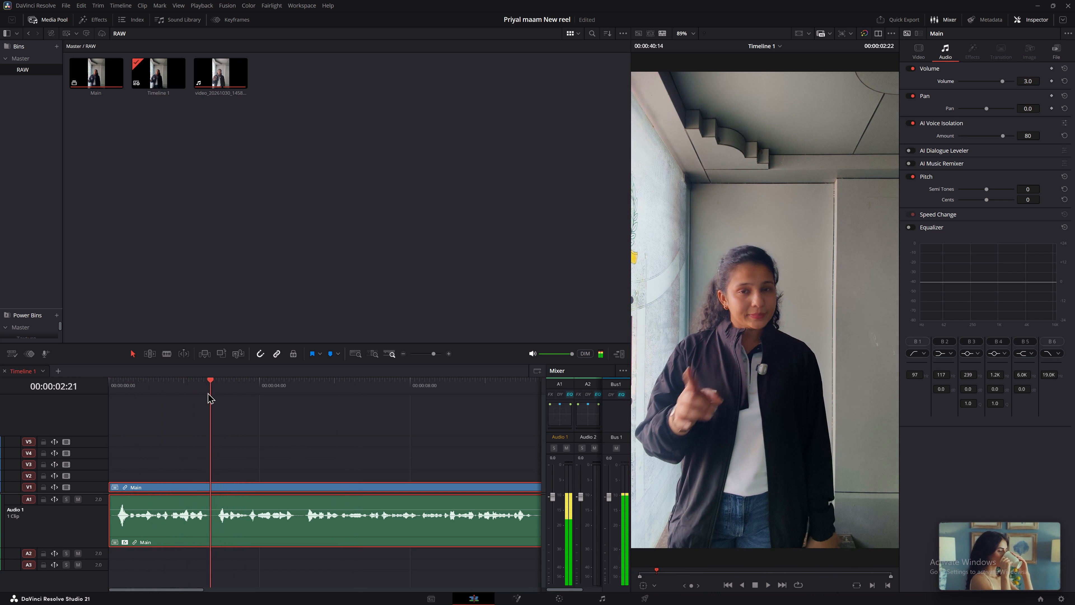
drag(207, 392, 4, 396)
key(space)
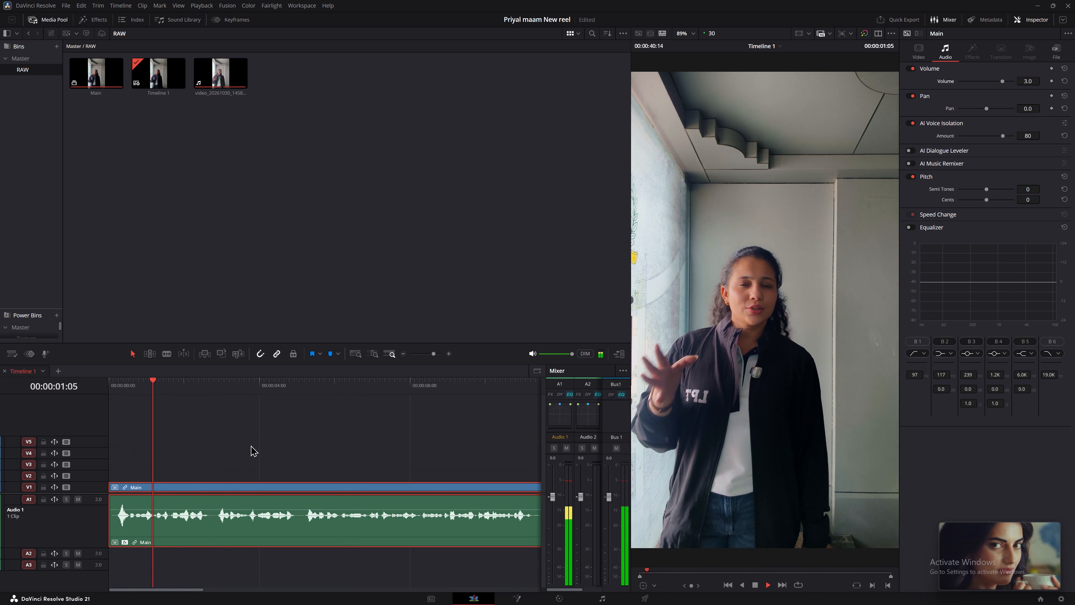
key(space)
key(space)
key(space)
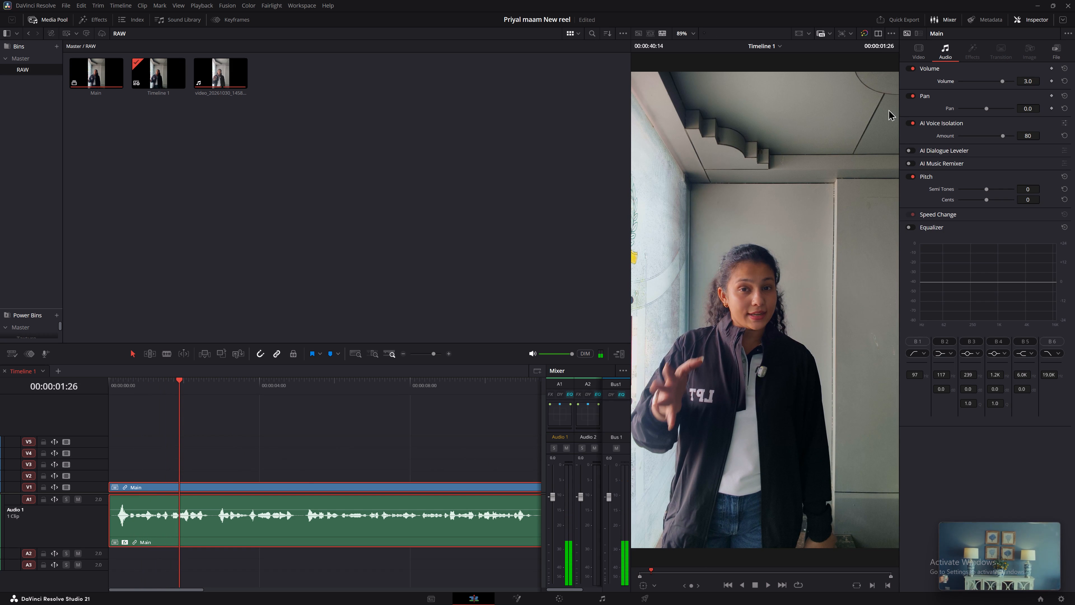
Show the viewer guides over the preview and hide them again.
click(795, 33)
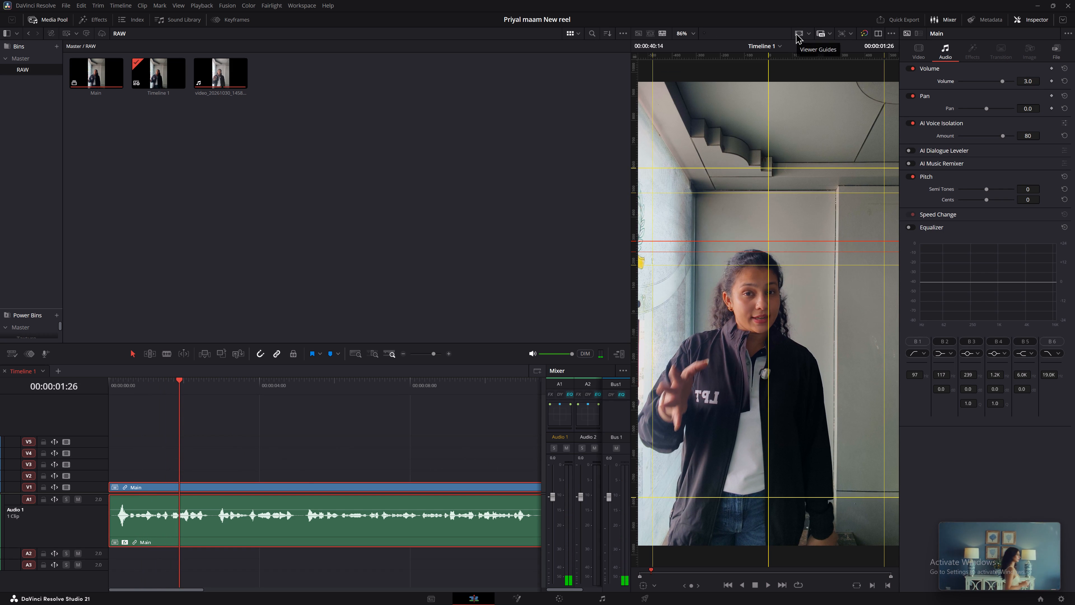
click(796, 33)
Select the Main clip on V1 and replay the reel's opening seconds to examine the framing and movement.
click(170, 485)
key(space)
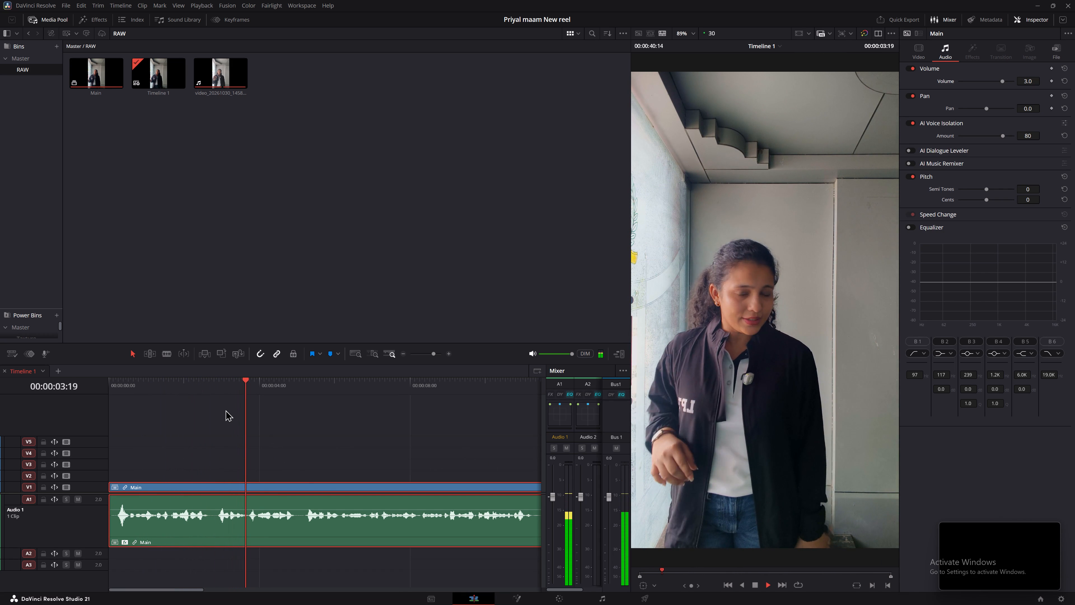
key(space)
drag(209, 381, 0, 396)
key(space)
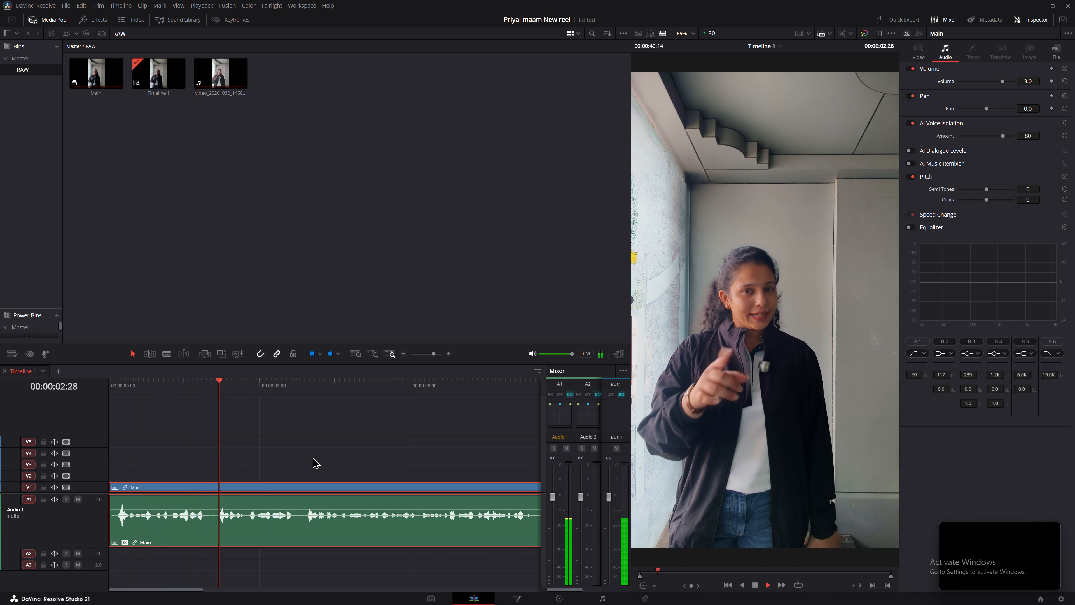
key(space)
drag(189, 380, 36, 389)
key(space)
key(space)
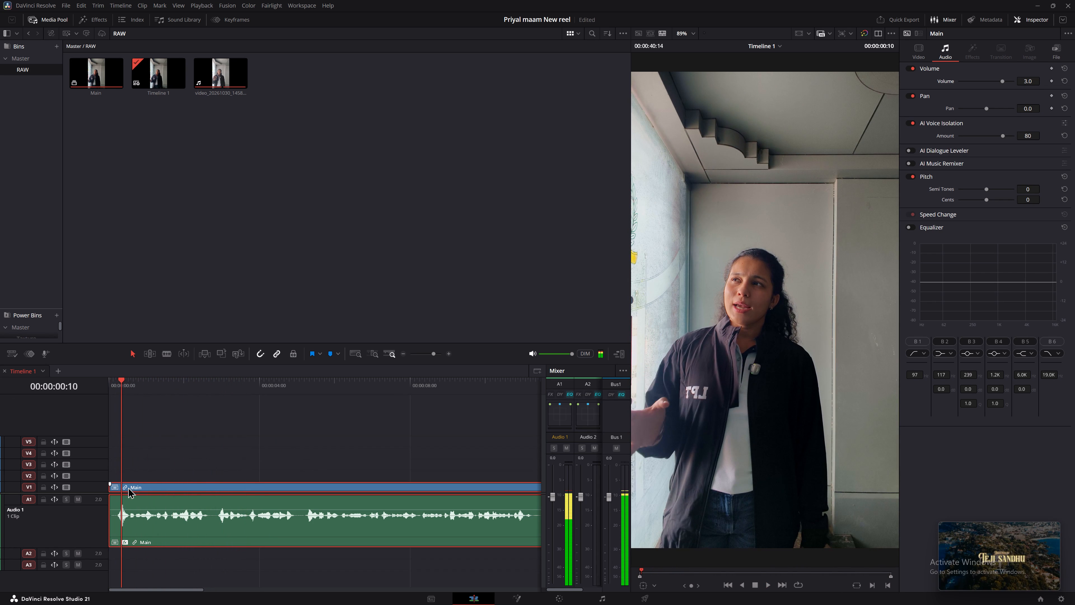
Add Zoom and Position keyframes at the very start of the Main video clip and play the timeline from there.
click(127, 487)
drag(120, 390, 102, 391)
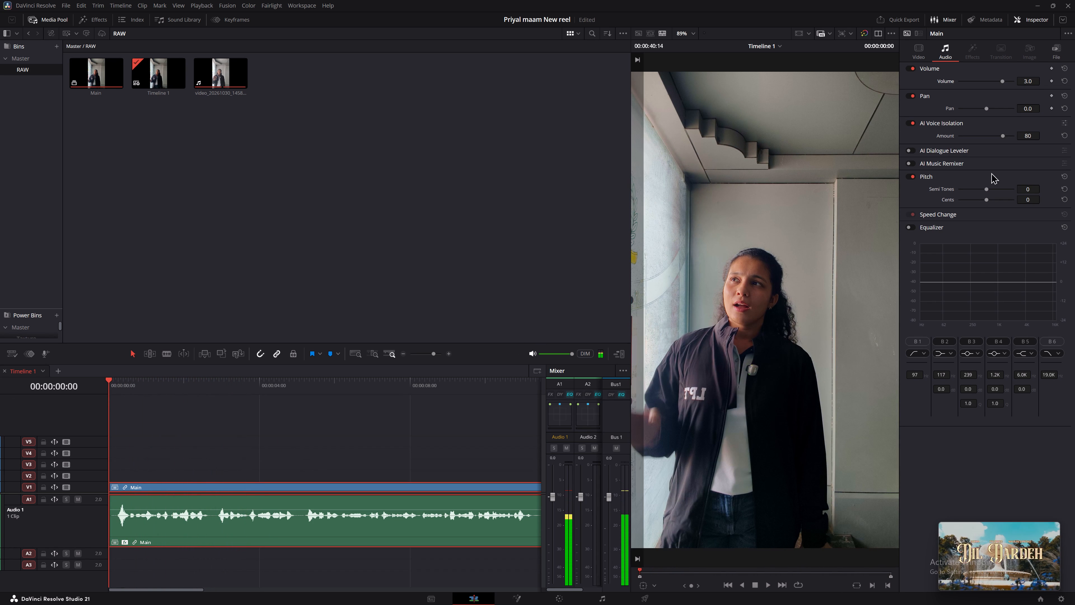
click(922, 54)
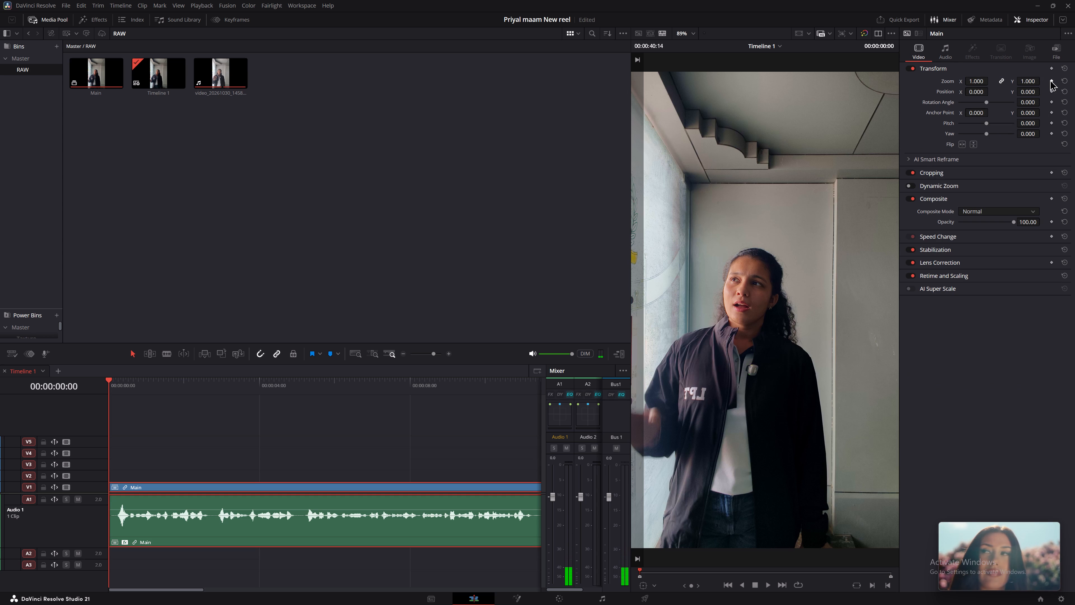
click(1050, 80)
click(1052, 91)
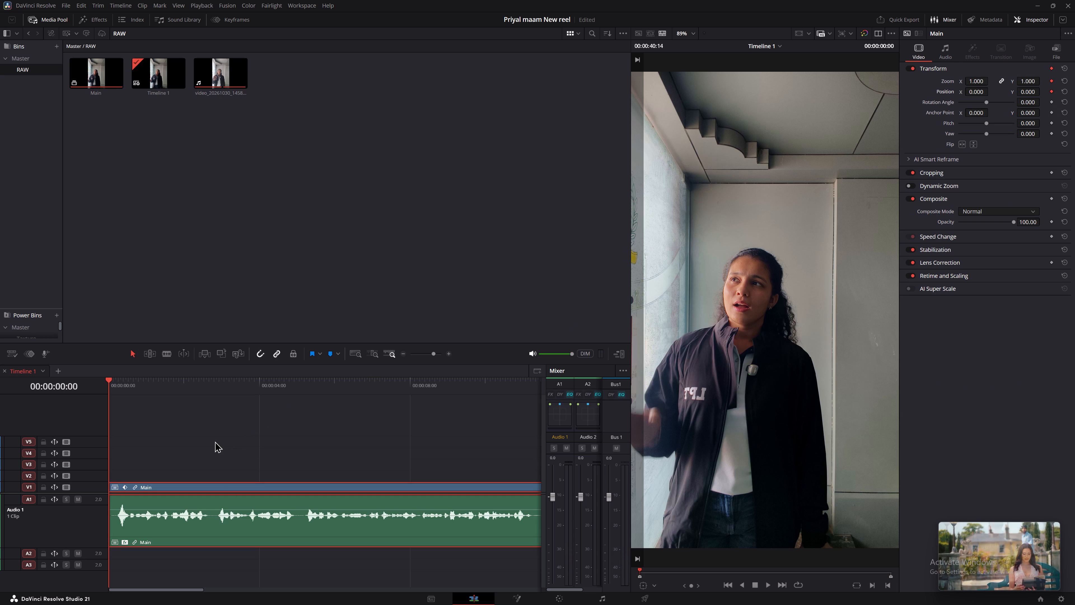
key(space)
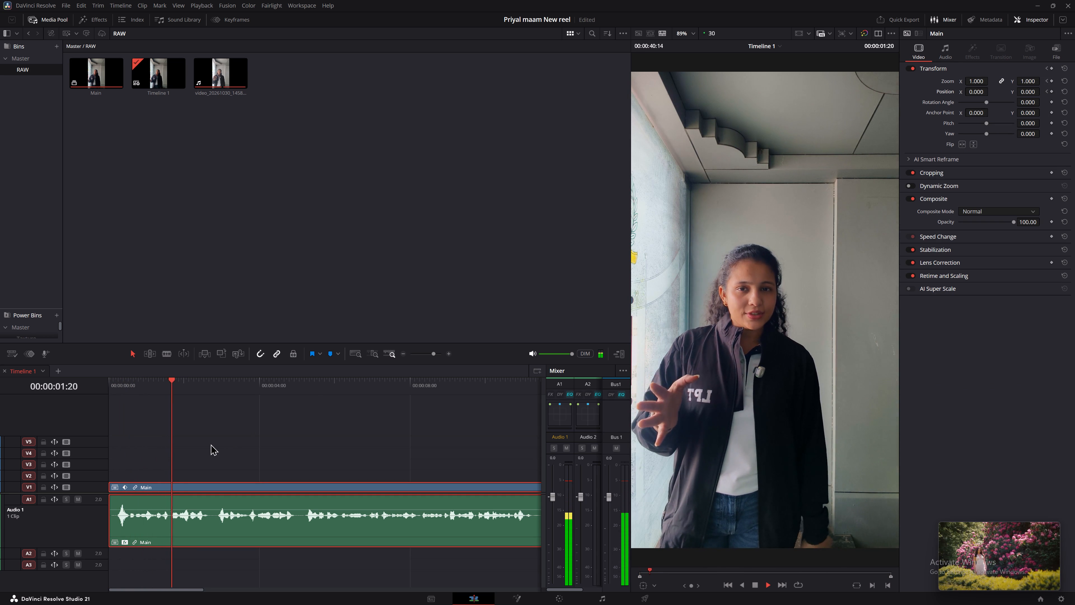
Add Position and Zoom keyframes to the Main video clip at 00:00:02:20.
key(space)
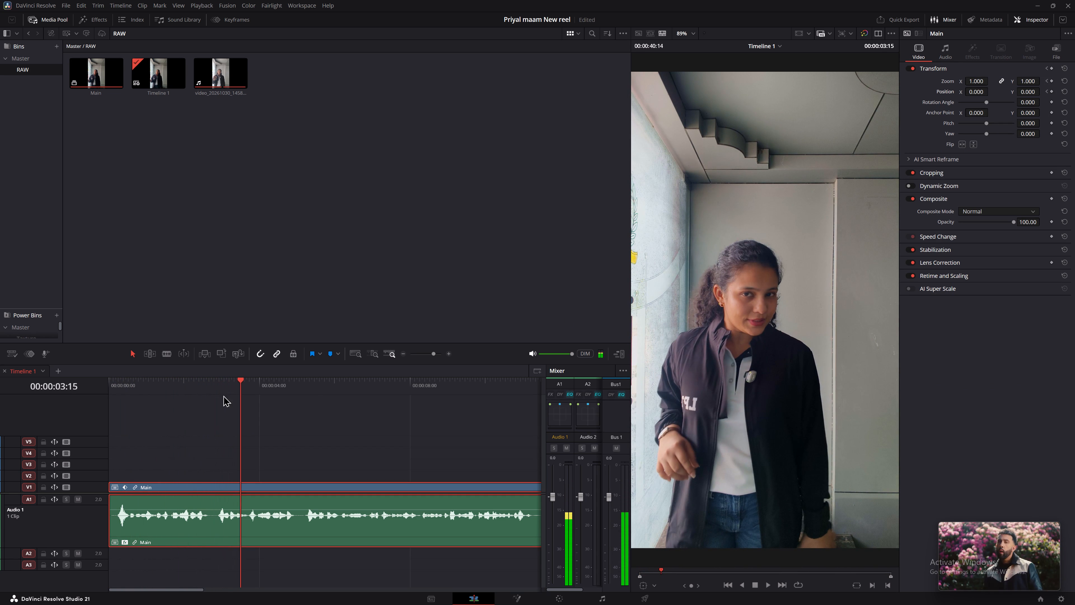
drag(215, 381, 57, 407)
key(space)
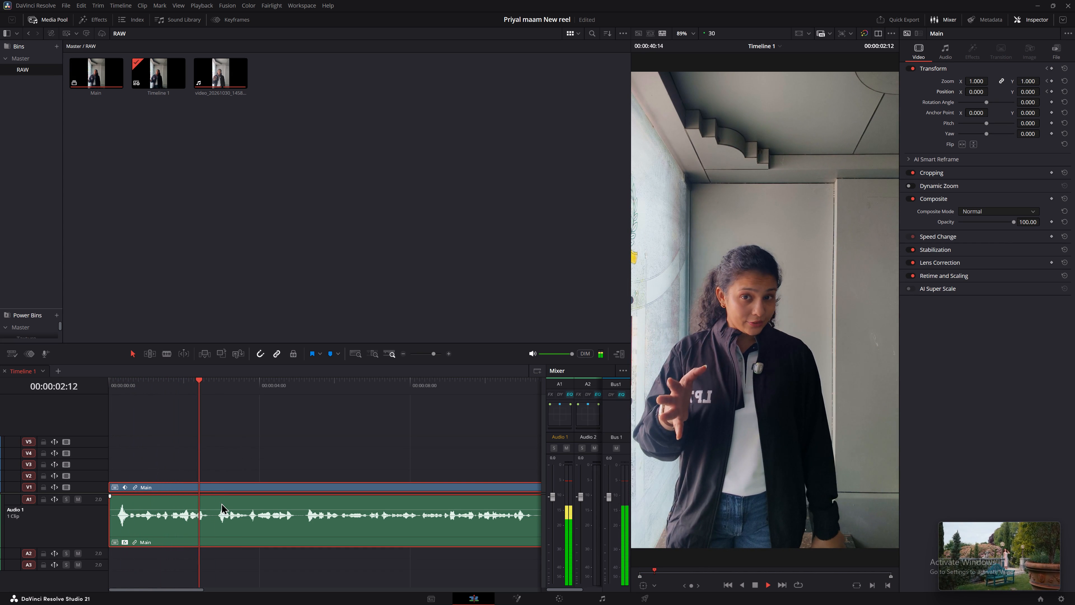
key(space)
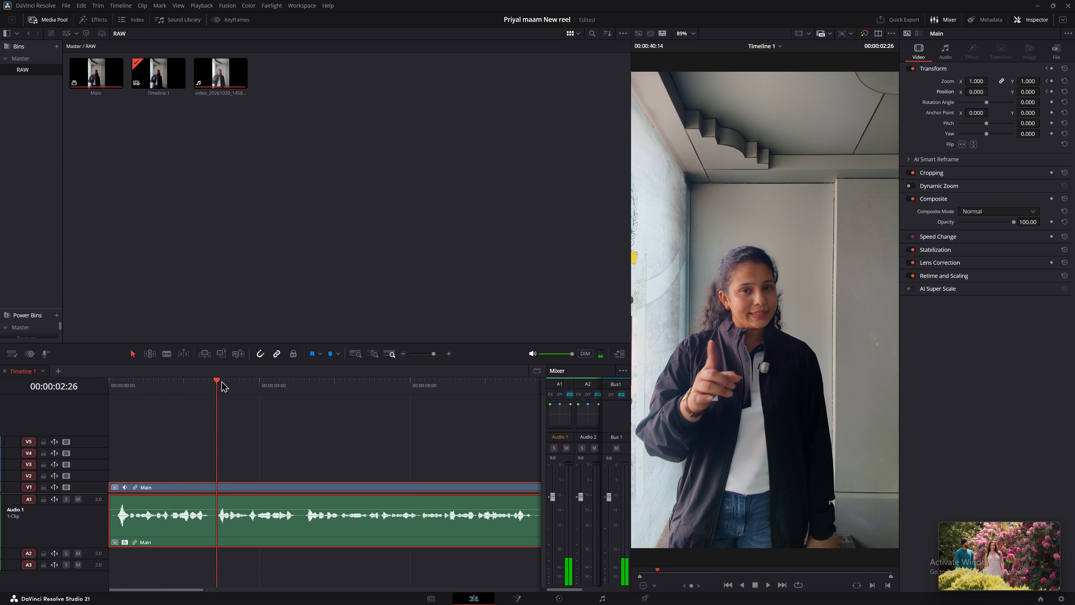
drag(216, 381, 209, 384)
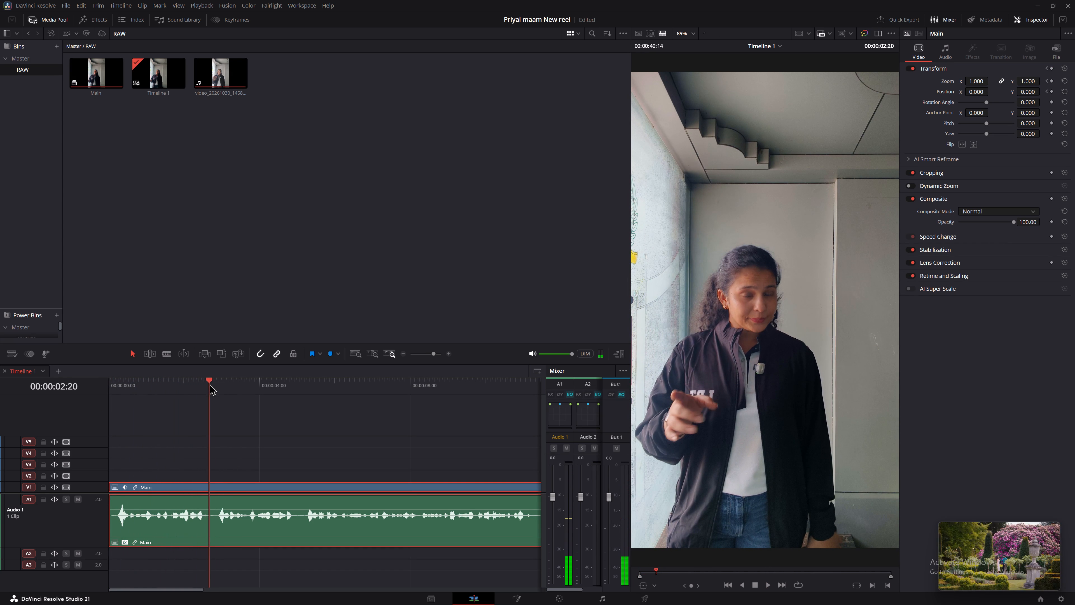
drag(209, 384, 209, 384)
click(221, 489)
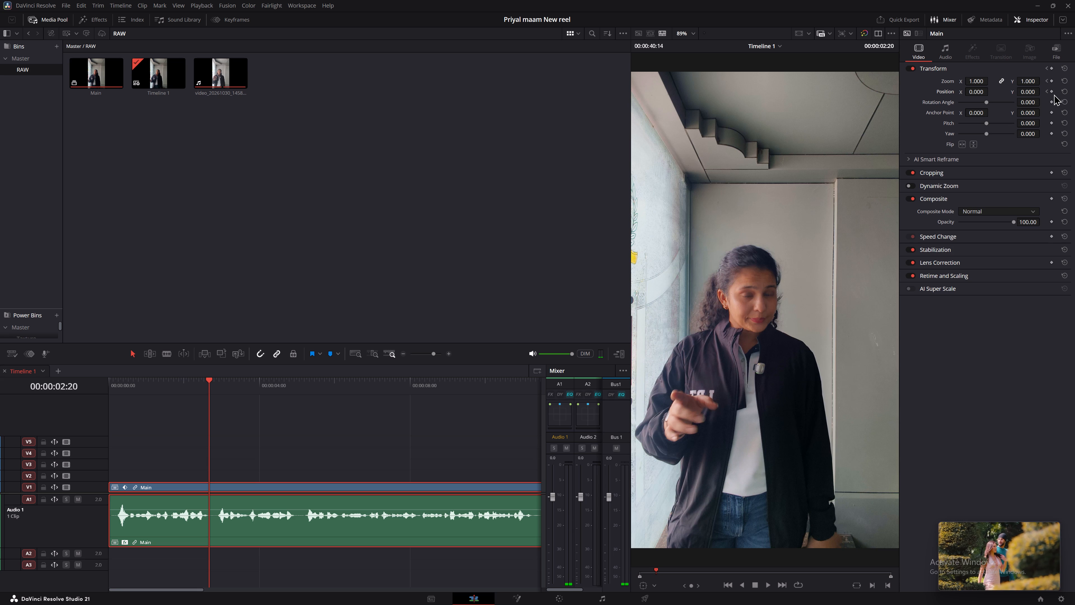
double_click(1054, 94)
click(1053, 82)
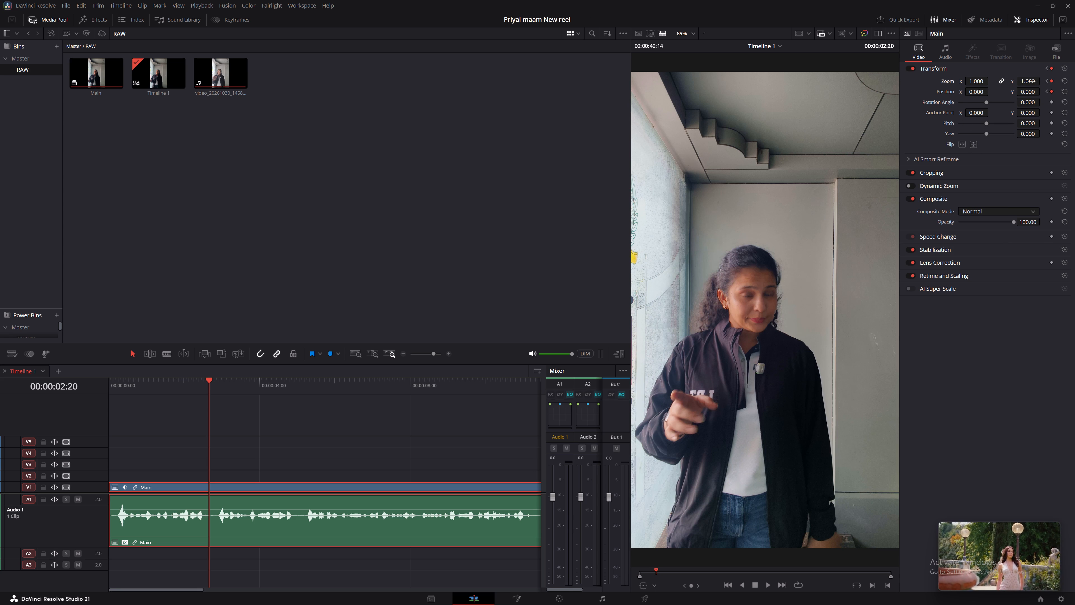
Replay the opening from the first keyframe, return to it and show the viewer guides over the preview.
click(1047, 82)
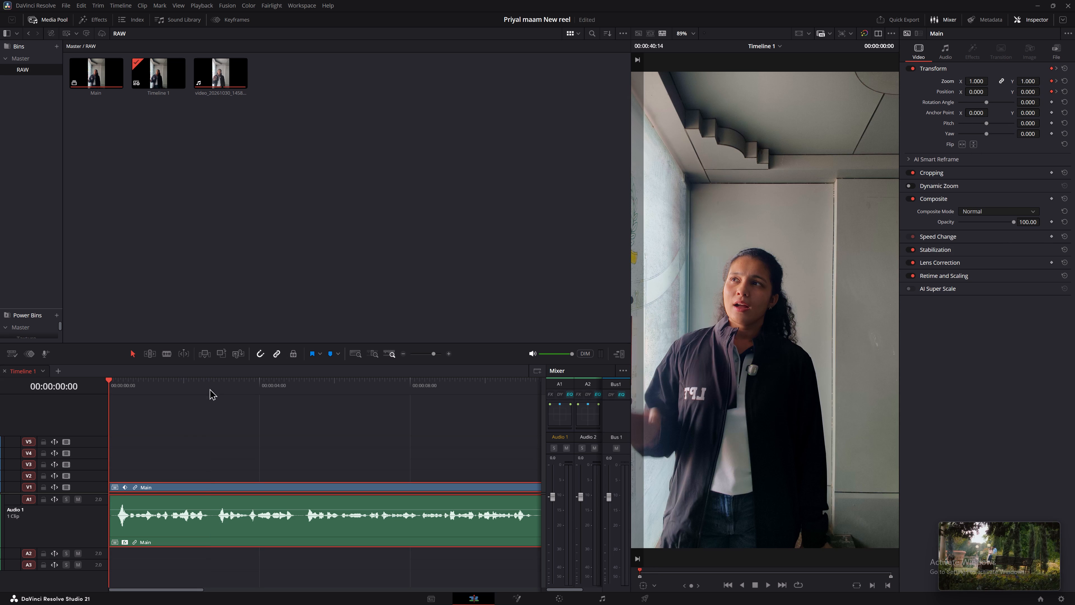
key(space)
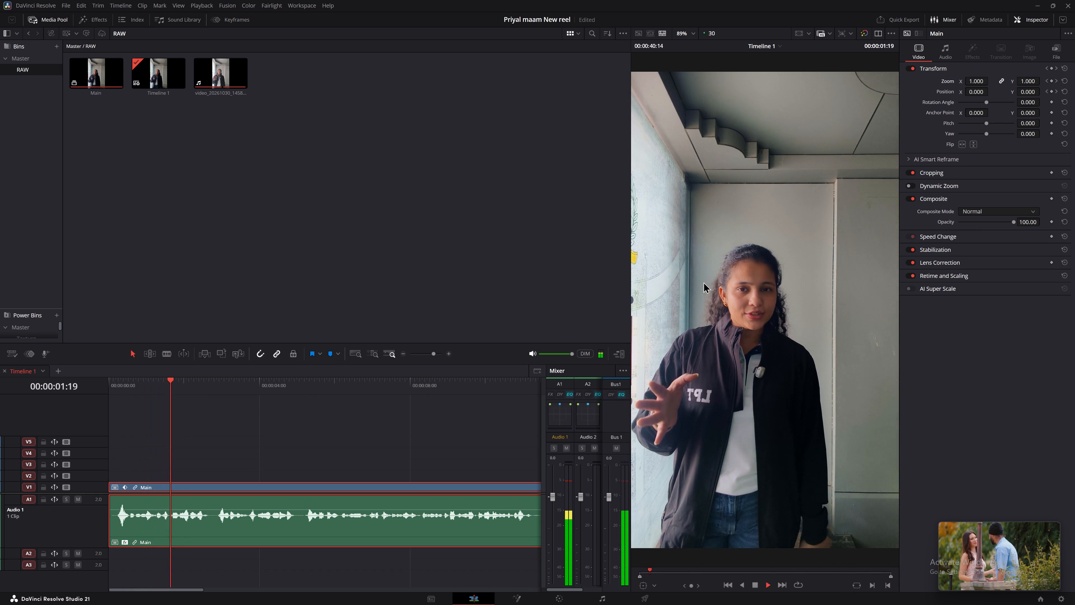
key(space)
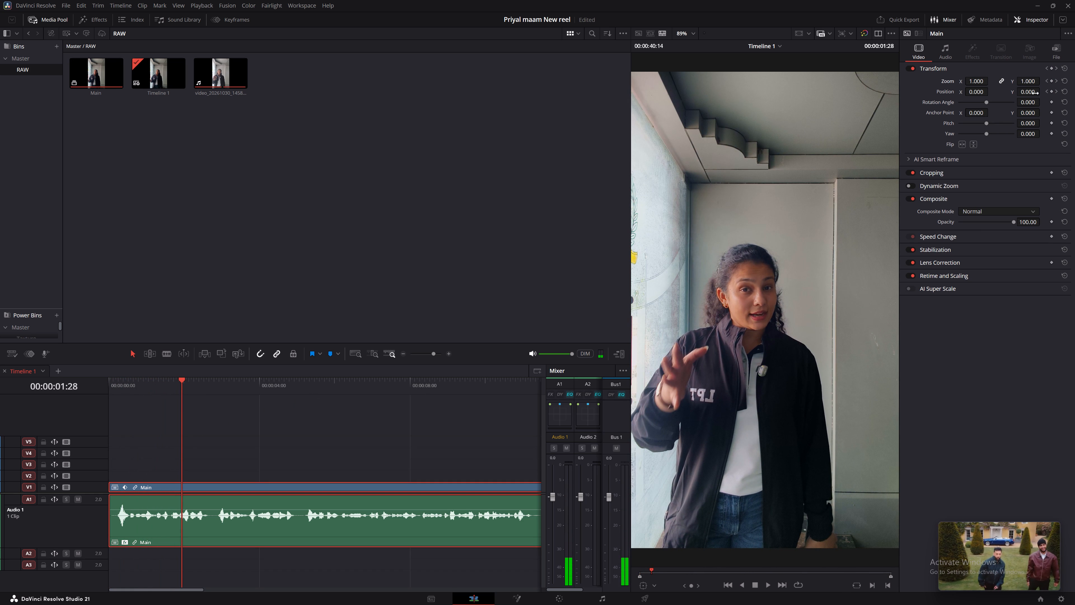
click(1046, 81)
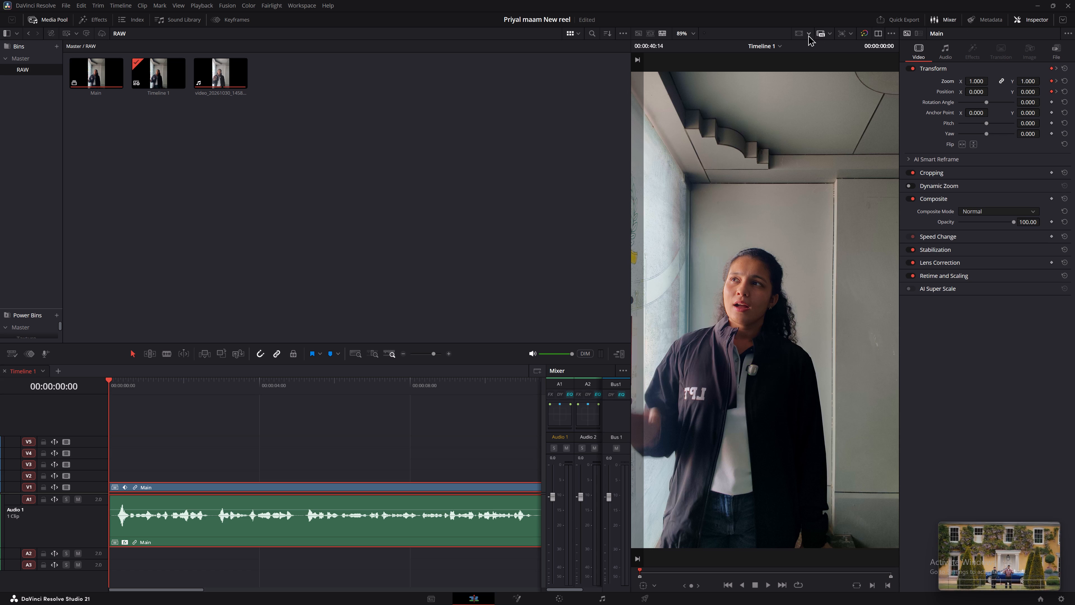
click(798, 34)
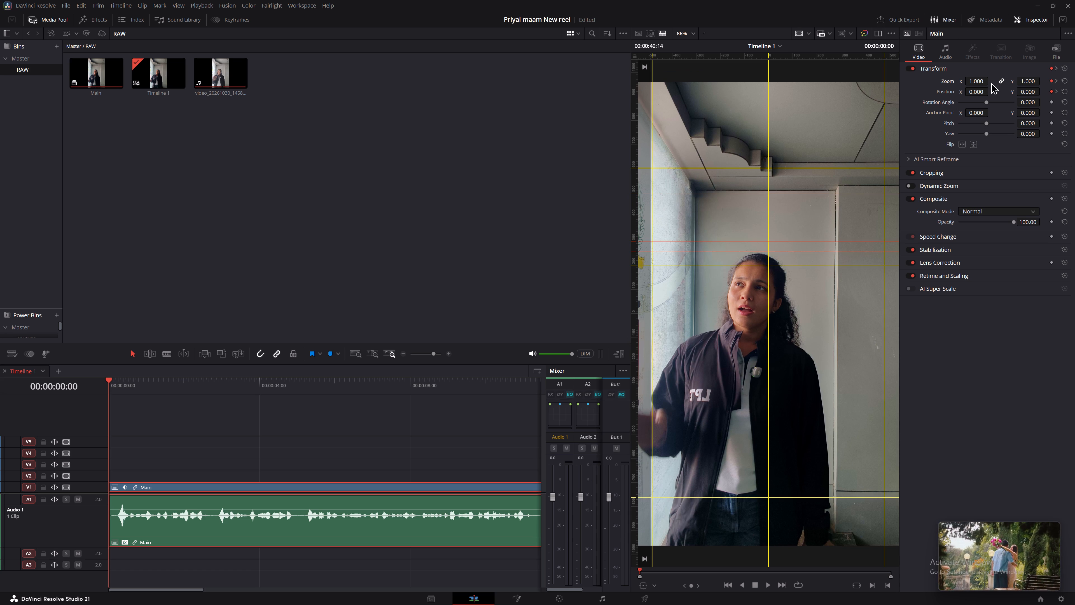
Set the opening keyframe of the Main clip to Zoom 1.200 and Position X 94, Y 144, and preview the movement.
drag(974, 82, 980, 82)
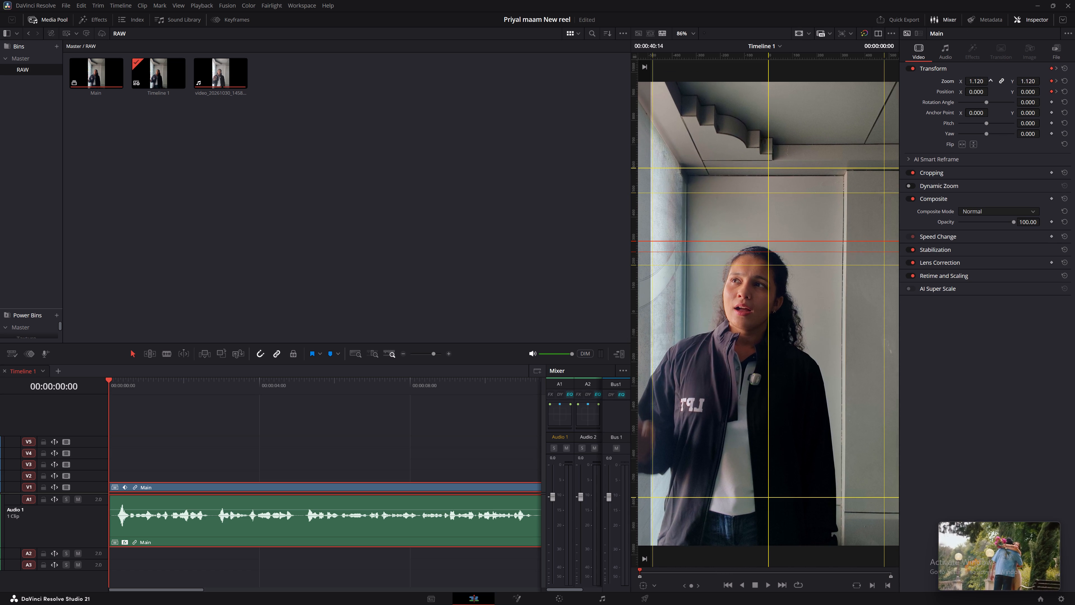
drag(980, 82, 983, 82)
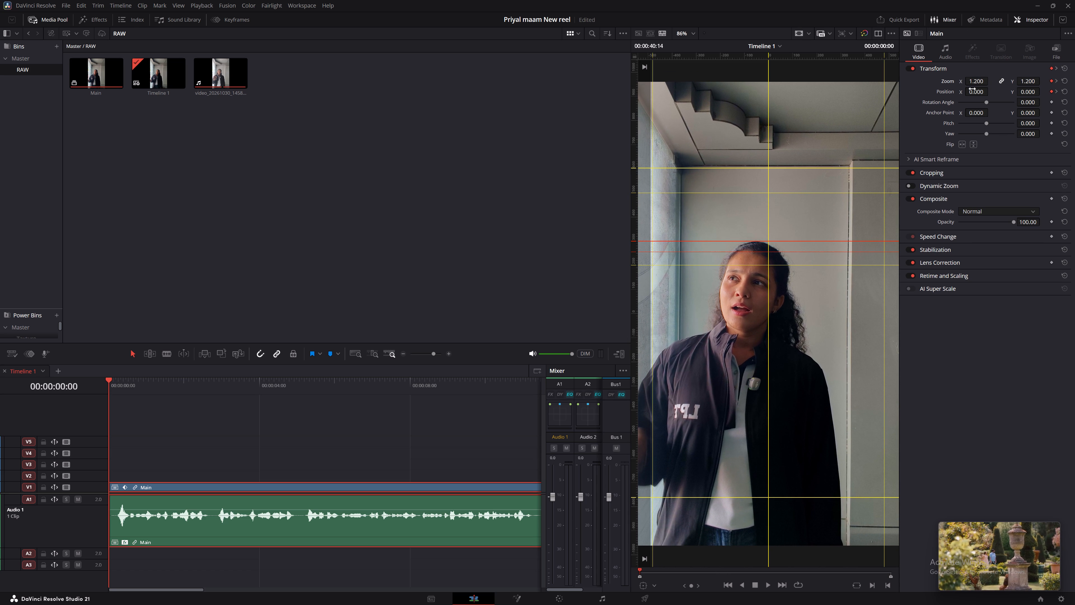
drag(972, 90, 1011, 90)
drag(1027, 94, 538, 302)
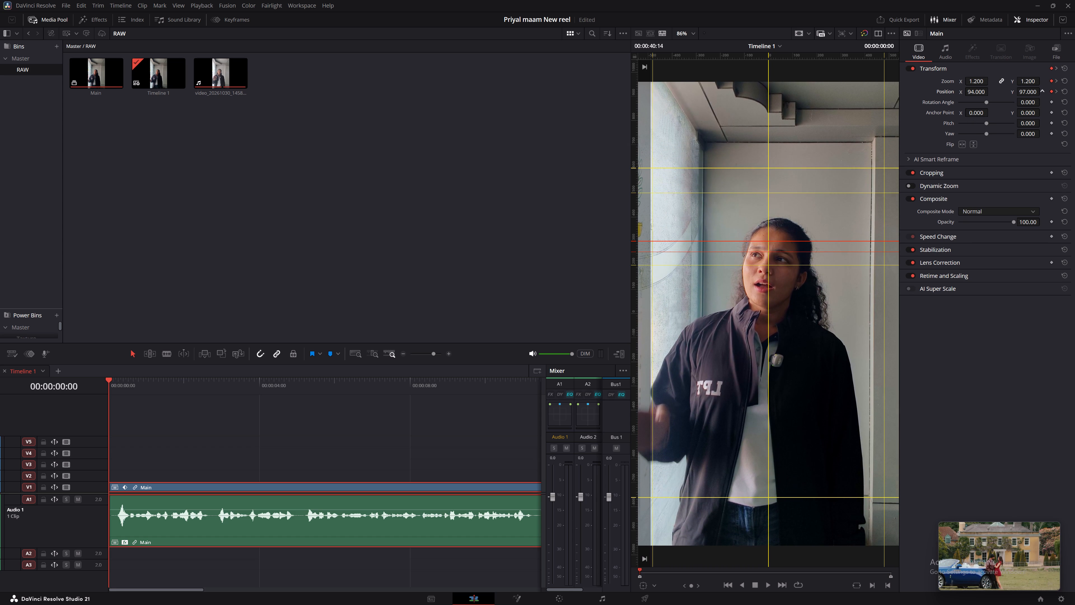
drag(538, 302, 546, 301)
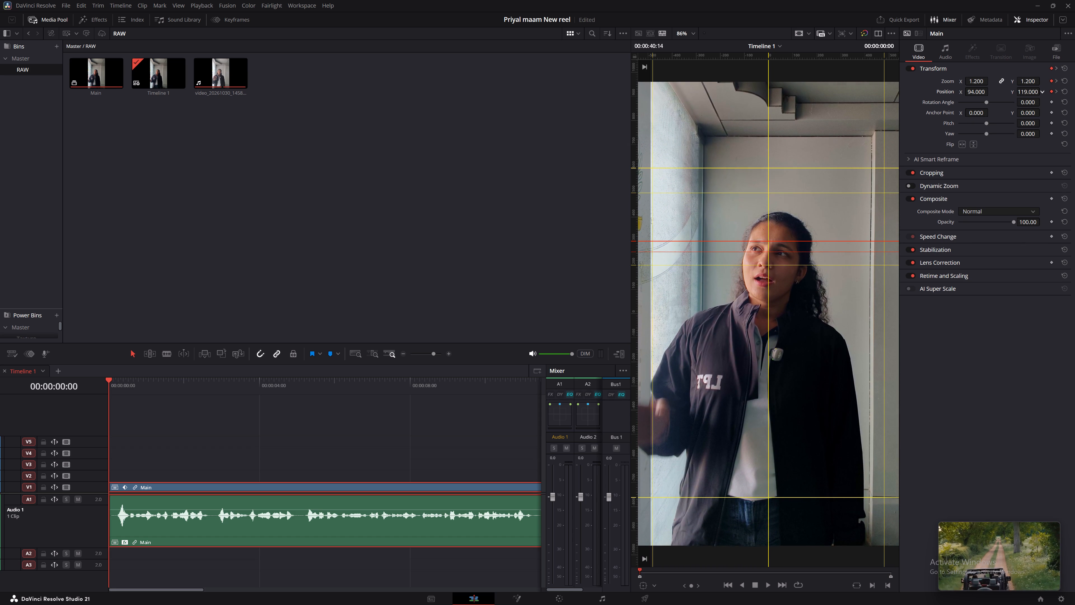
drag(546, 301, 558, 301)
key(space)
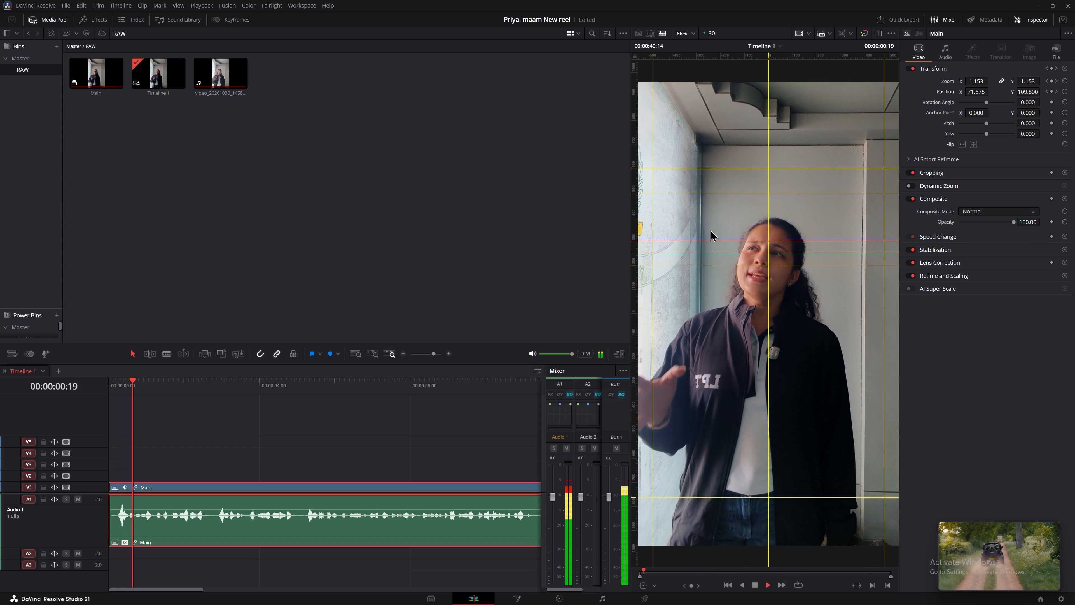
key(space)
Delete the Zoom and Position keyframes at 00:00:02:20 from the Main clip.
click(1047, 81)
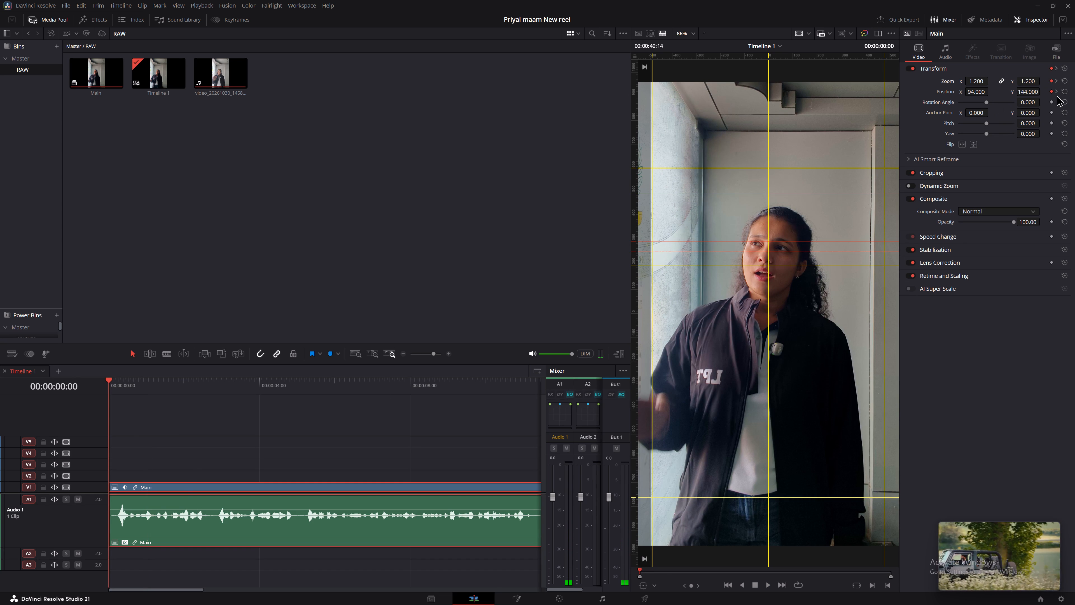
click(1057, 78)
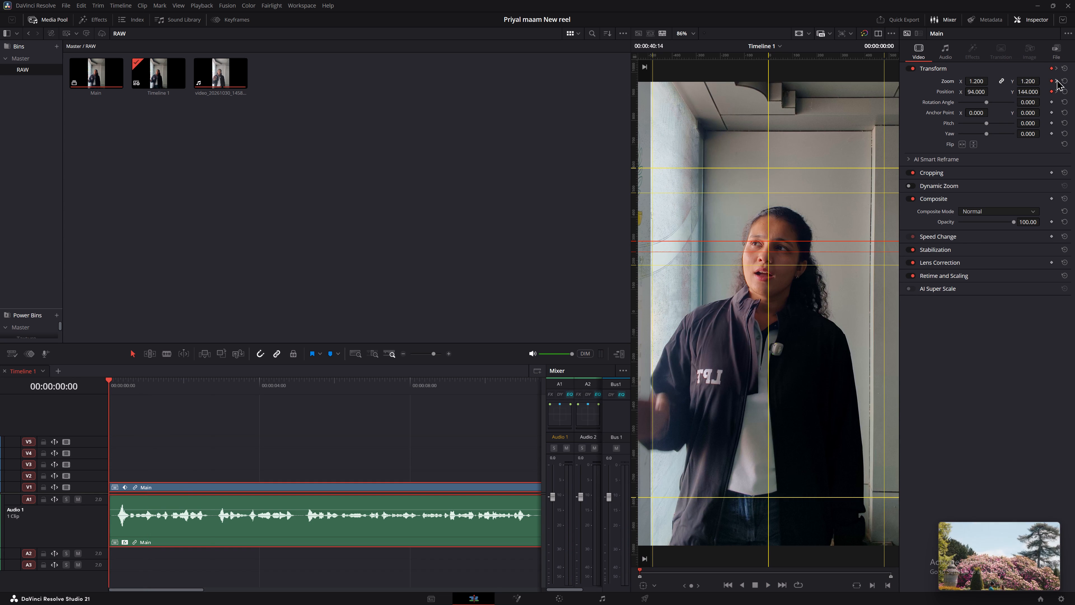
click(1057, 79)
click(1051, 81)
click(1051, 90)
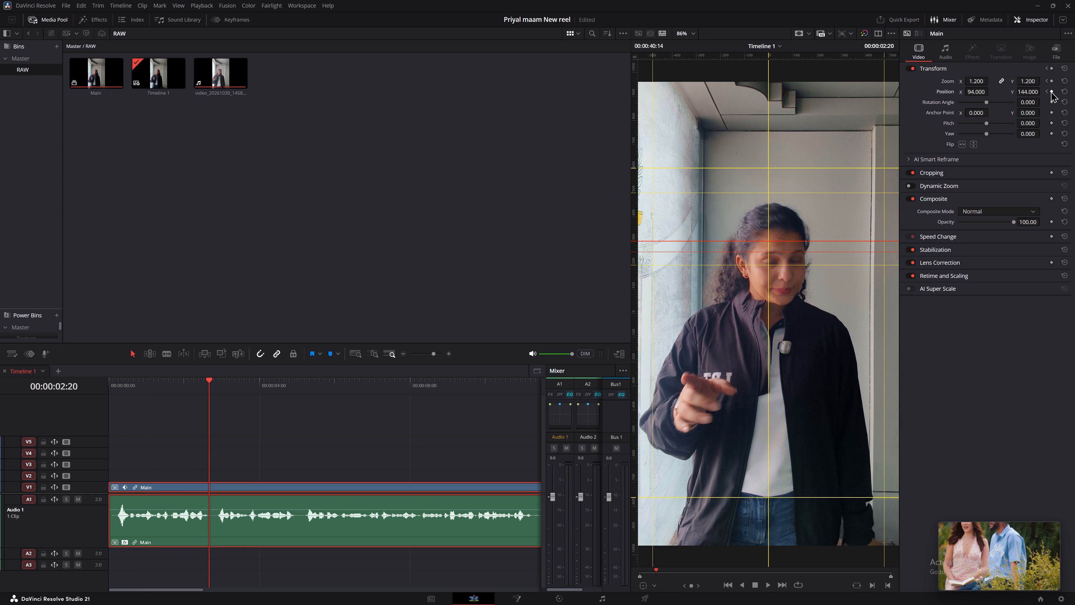
Play the reel from the start and examine how the speaker sits against the guides at the enlarged framing.
click(1047, 92)
key(space)
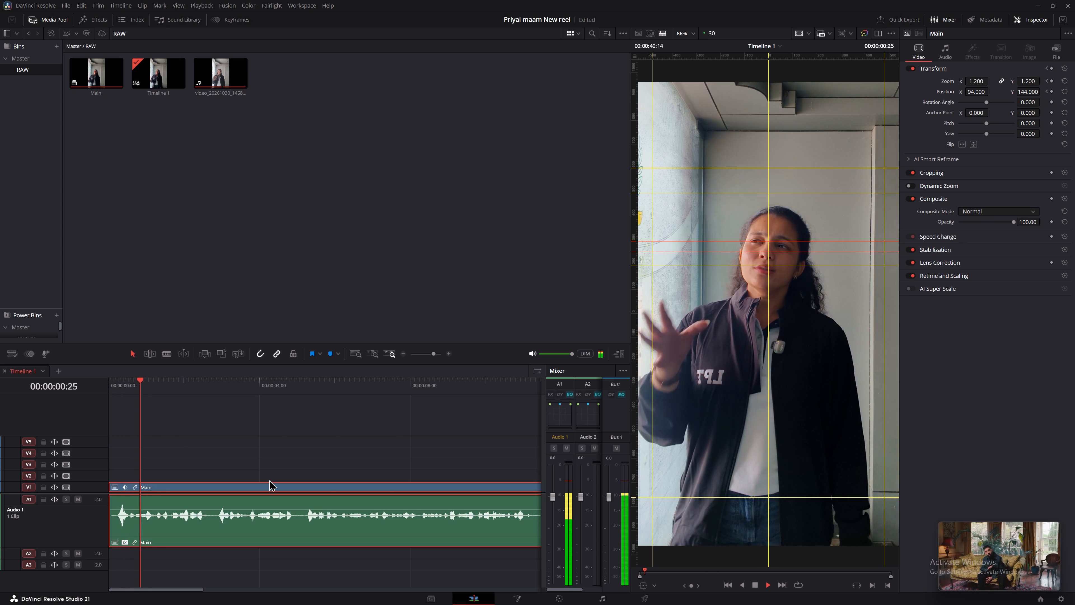
key(space)
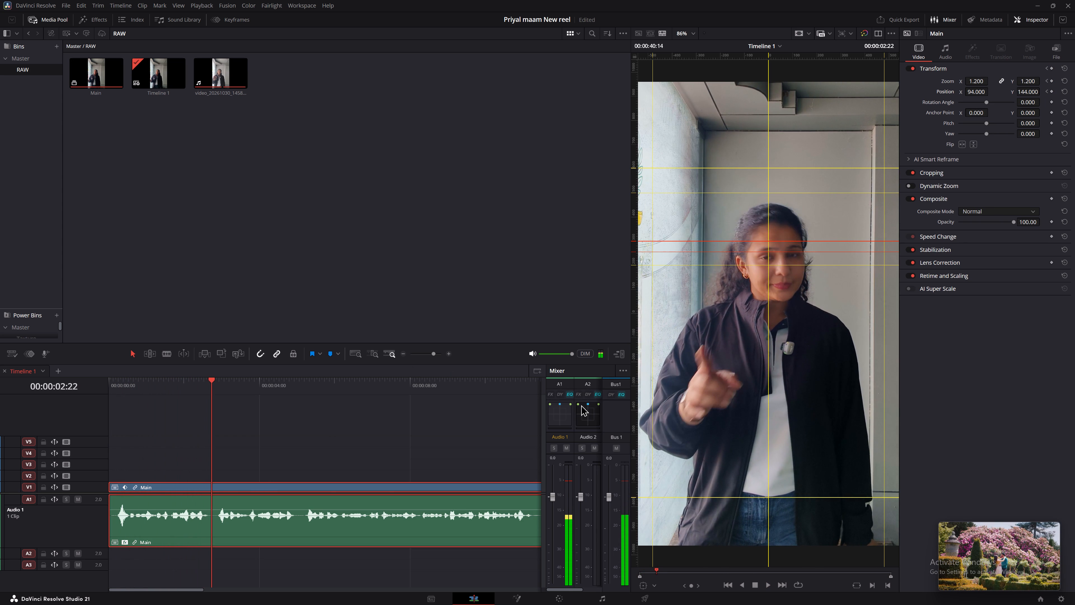
key(space)
key(space)
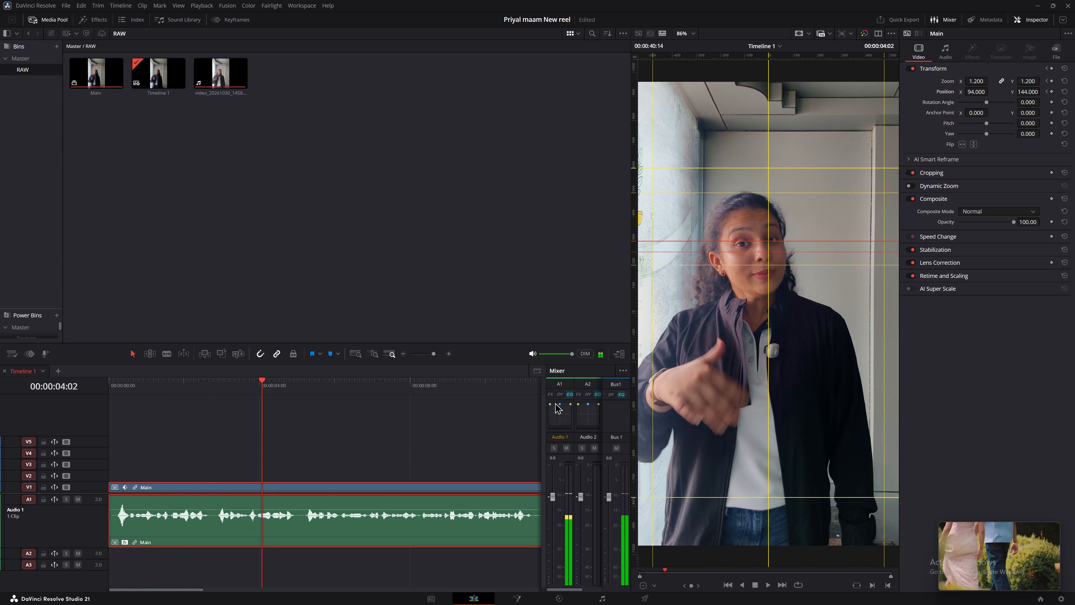
key(space)
key(space)
key(space)
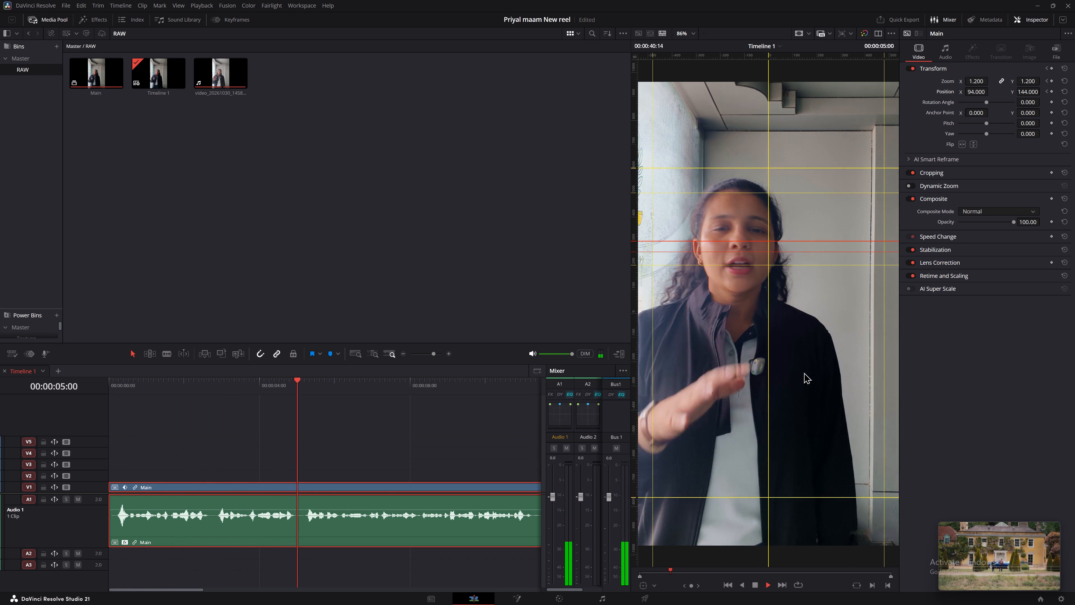
key(space)
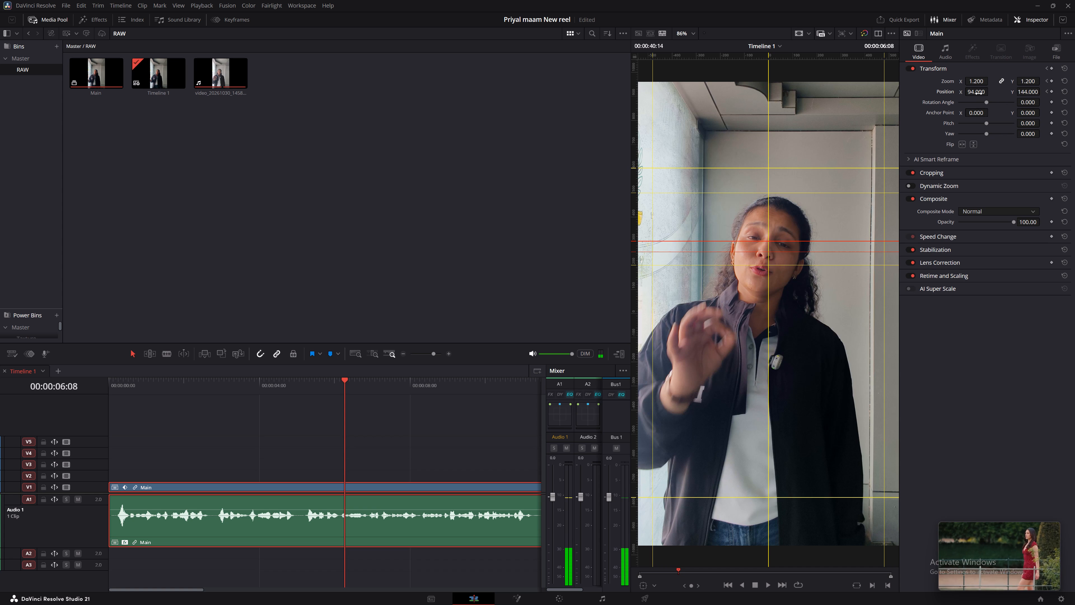
key(space)
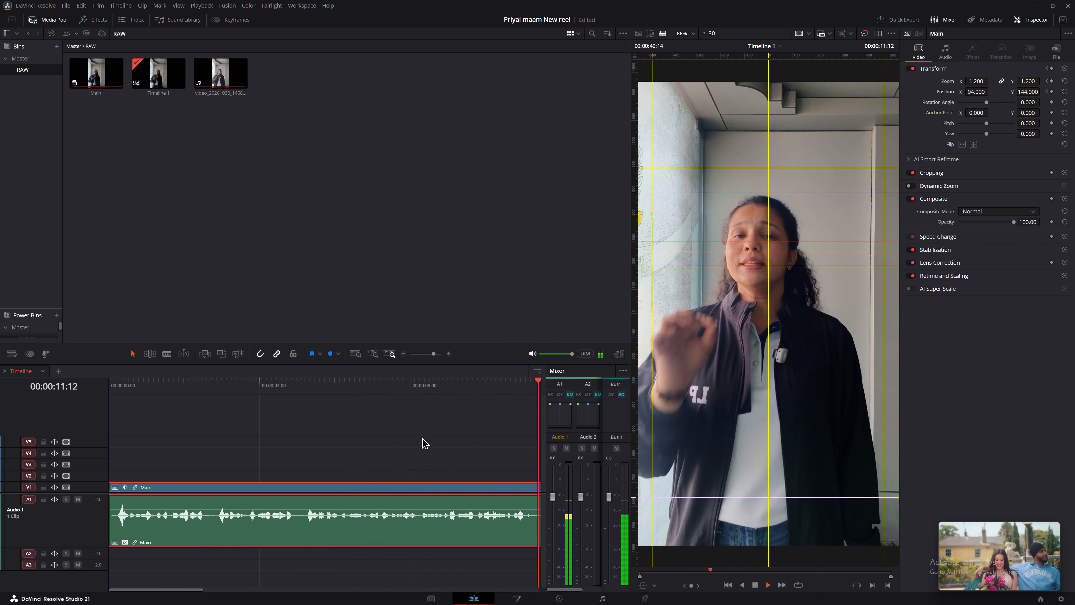
alt+scroll(422, 438, down, 6)
key(space)
Switch to the floating YouTube video in Chrome and pause it.
click(1002, 553)
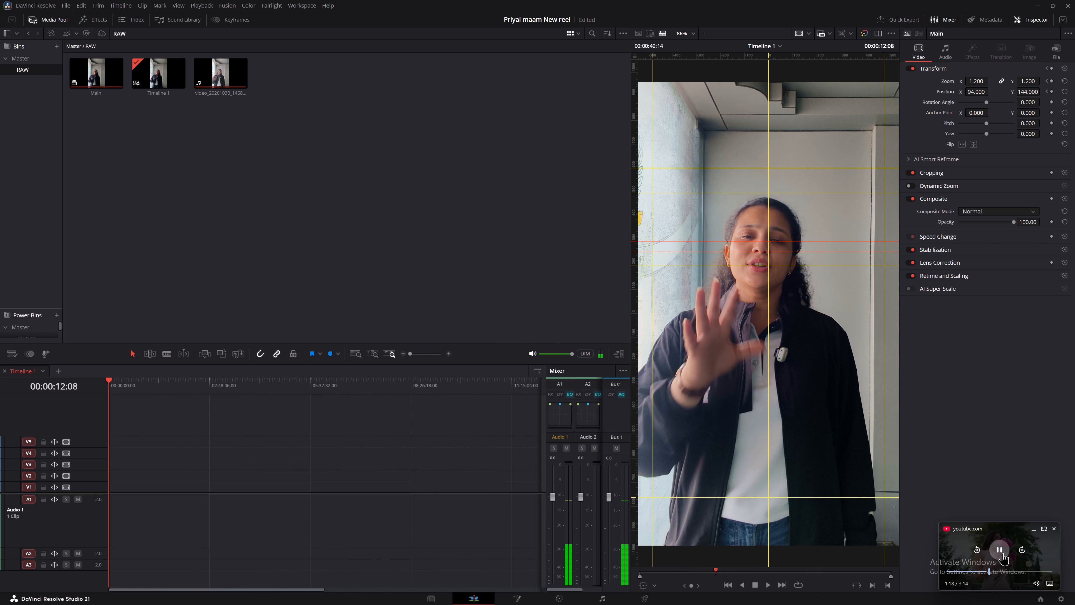
Return to DaVinci Resolve and save the reel project.
click(426, 487)
alt+scroll(387, 445, up, 7)
key(ctrl+s)
alt+scroll(366, 438, up, 3)
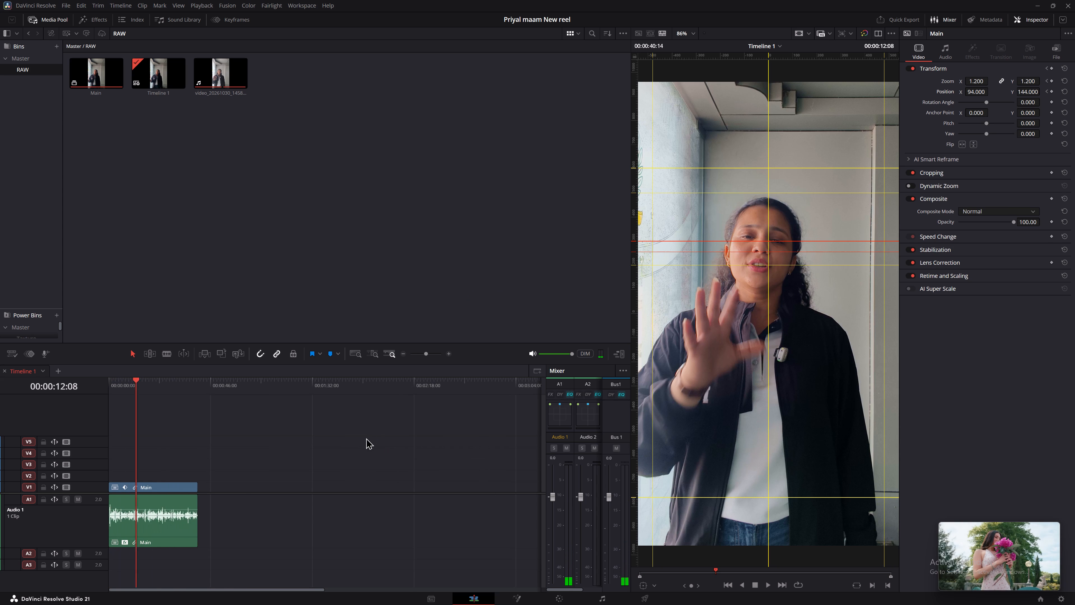
alt+scroll(366, 438, up, 3)
key(ctrl+s)
key(ctrl+s)
Continue playing the reel, select the Main clip and replay from the start, examining the framing against the guides.
key(space)
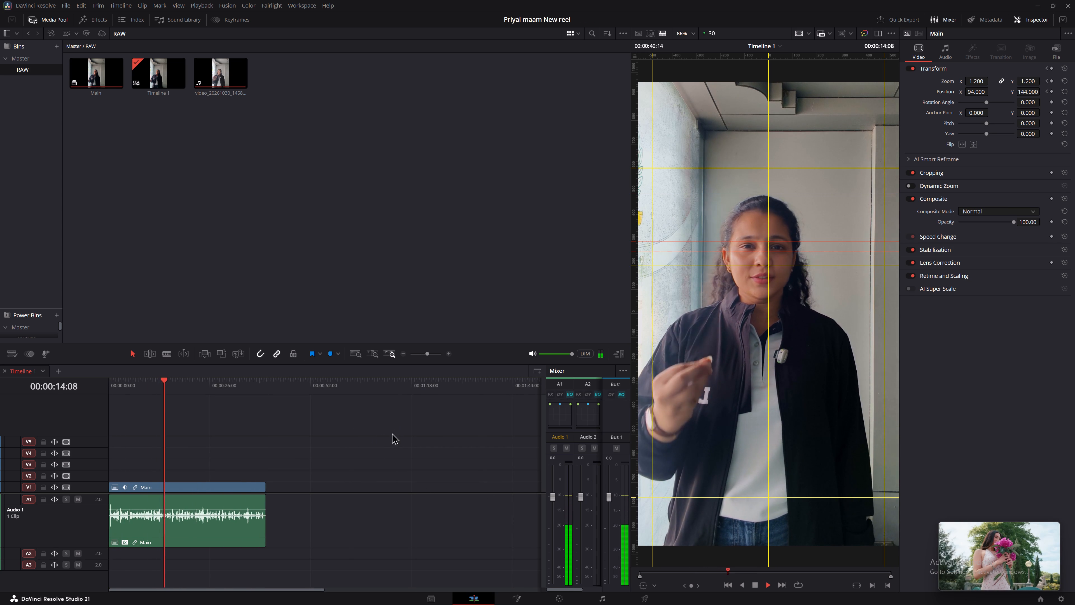
key(space)
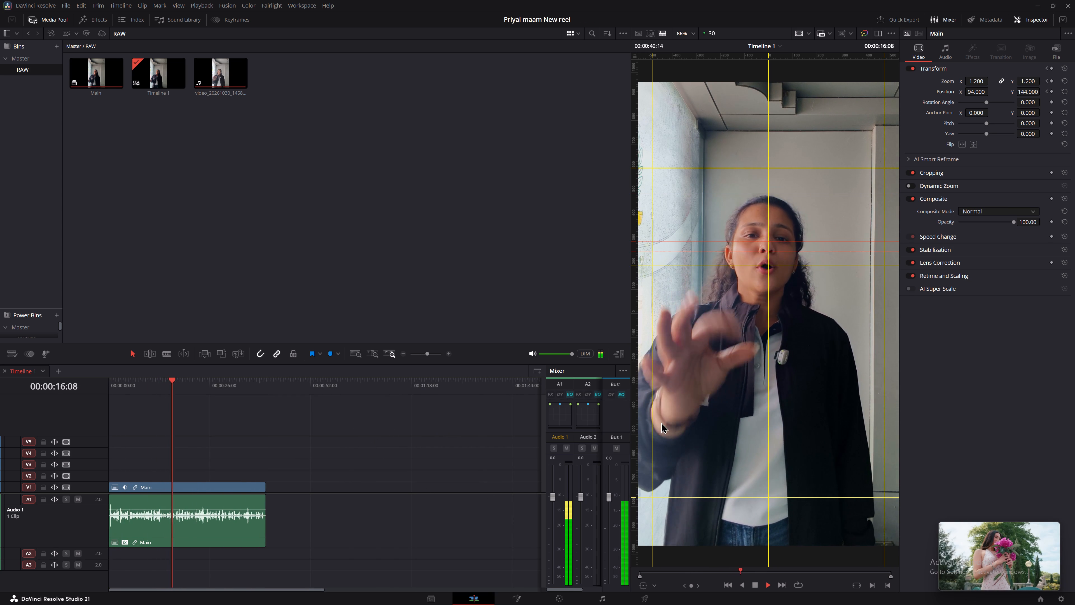
key(space)
key(space)
click(169, 482)
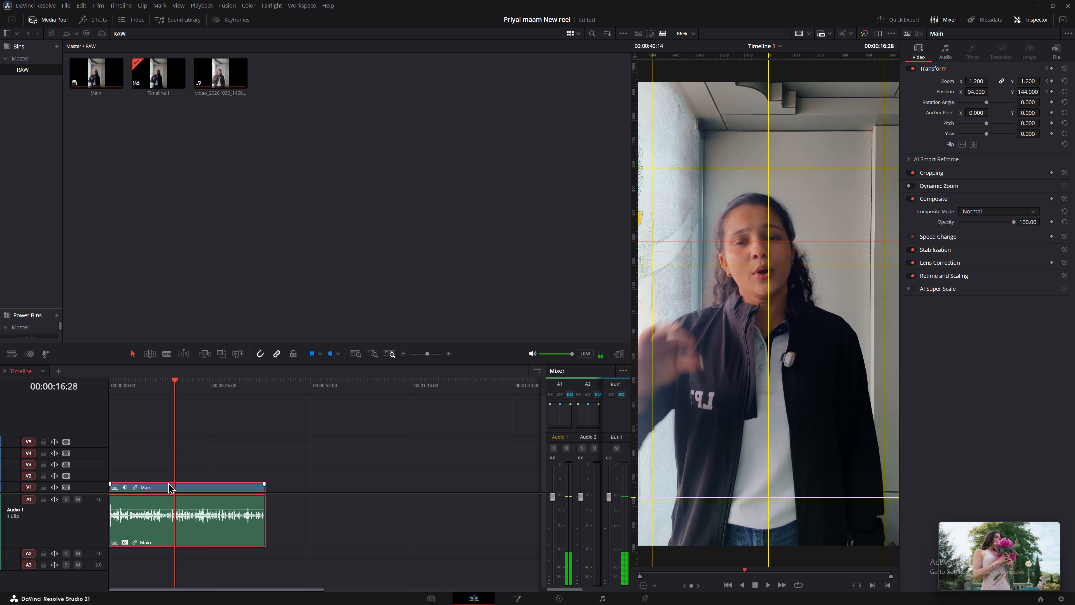
drag(146, 380, 0, 400)
key(space)
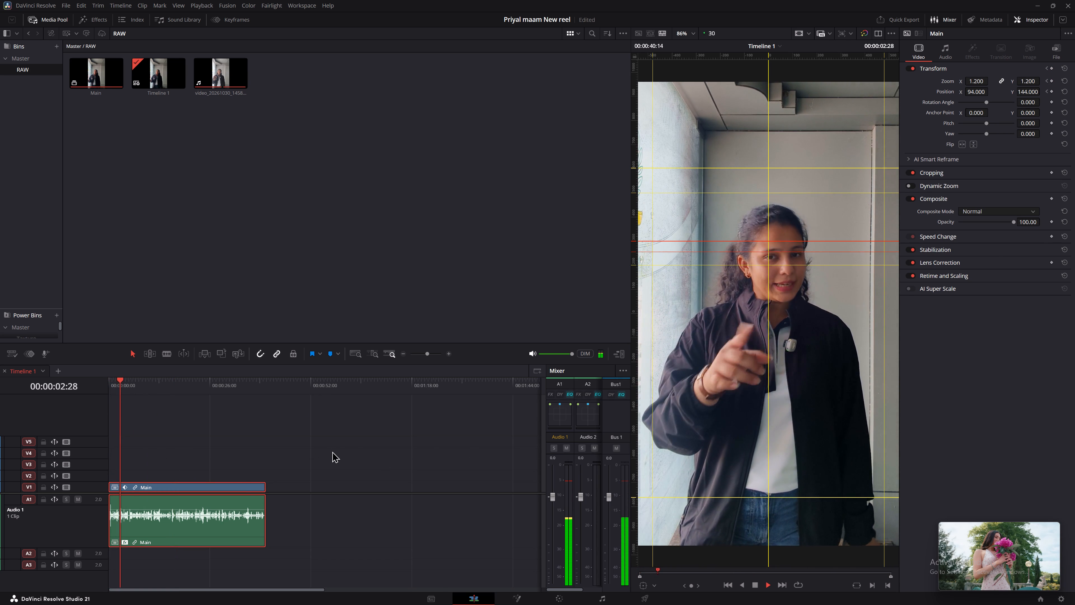
click(158, 487)
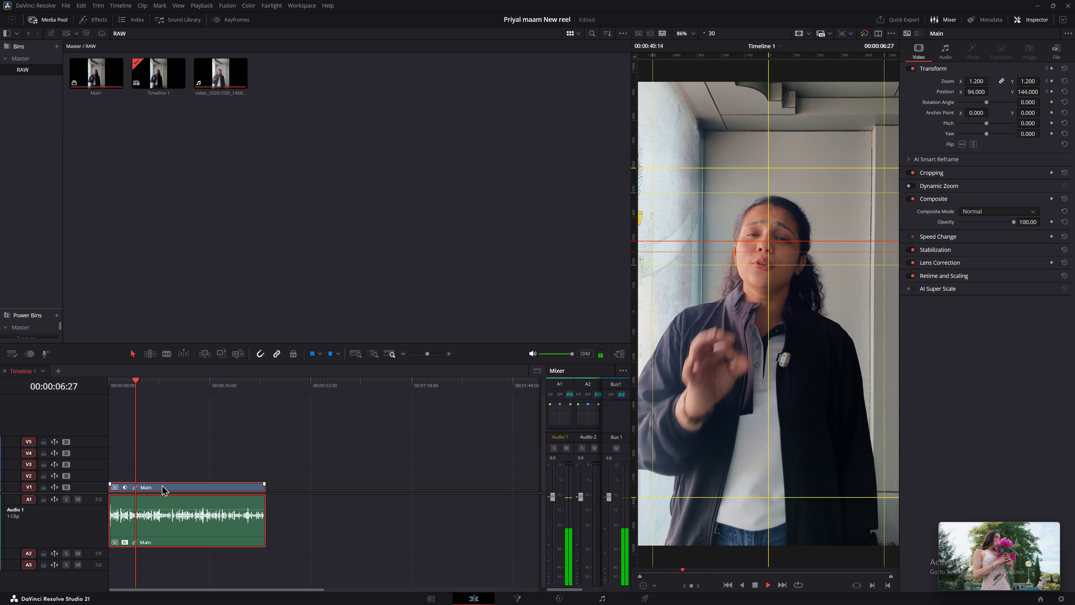
key(space)
key(space)
key(space)
Delete the Position and Zoom keyframes at the very start of the Main video clip.
click(1044, 90)
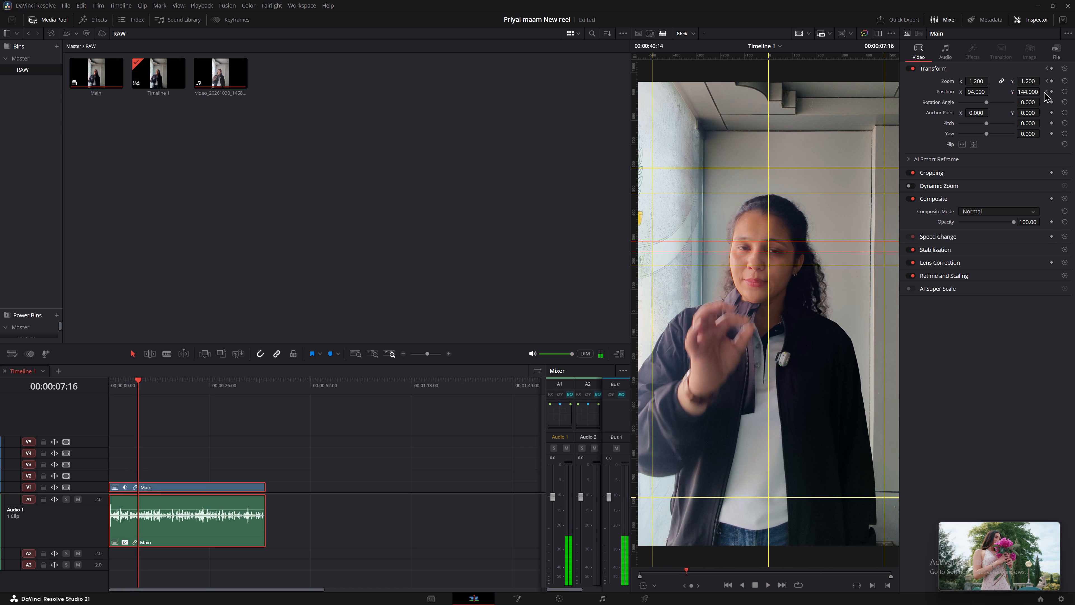
click(1046, 91)
click(1051, 91)
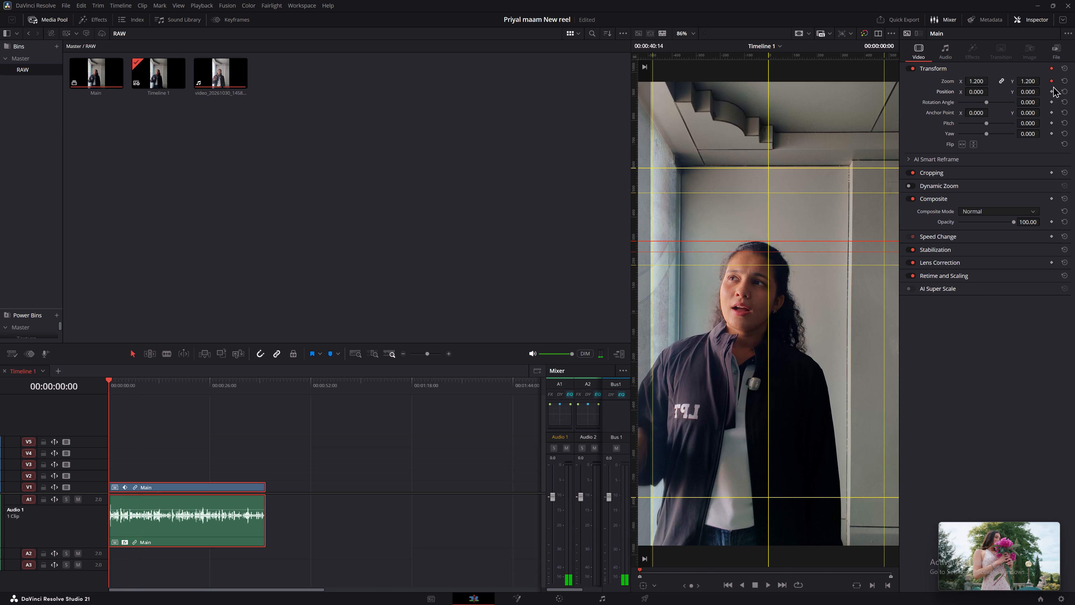
click(1051, 82)
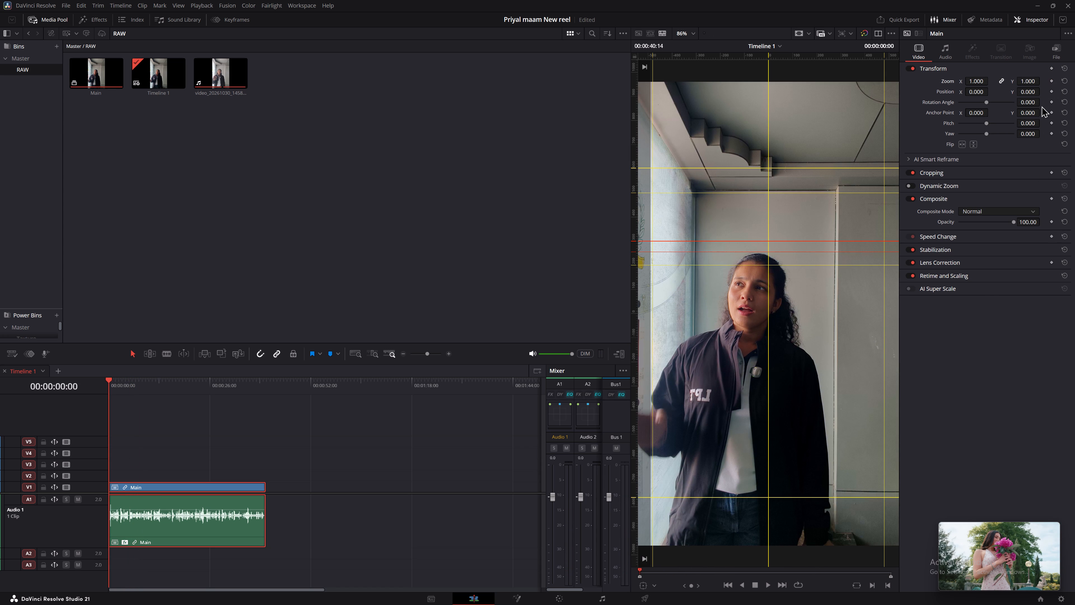
Undo the deletion of the Position and Zoom keyframes at the start of the Main video clip.
key(ctrl+shift+z)
key(ctrl+z)
key(ctrl+z)
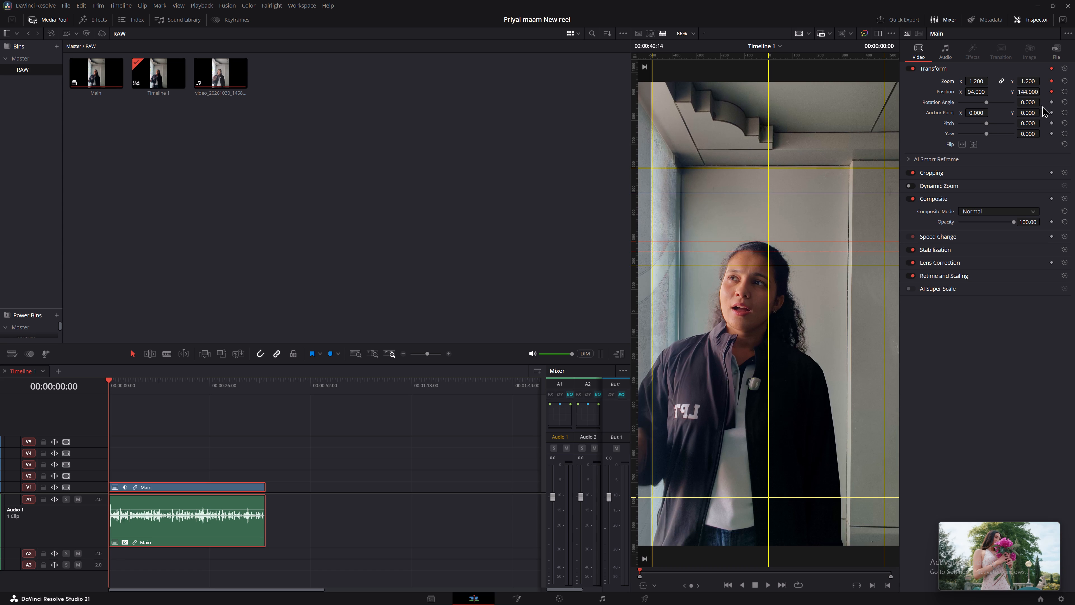
Set the Main clip's Position Y to 130 at the very start and replay the opening to check the framing.
alt+scroll(168, 453, up, 2)
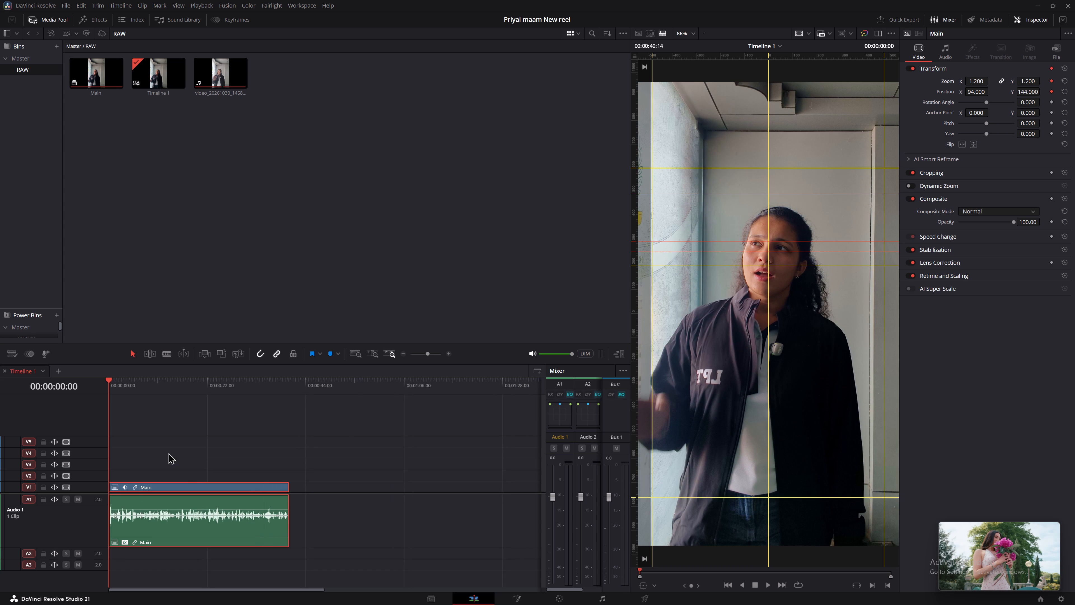
alt+scroll(168, 453, up, 14)
click(150, 485)
key(space)
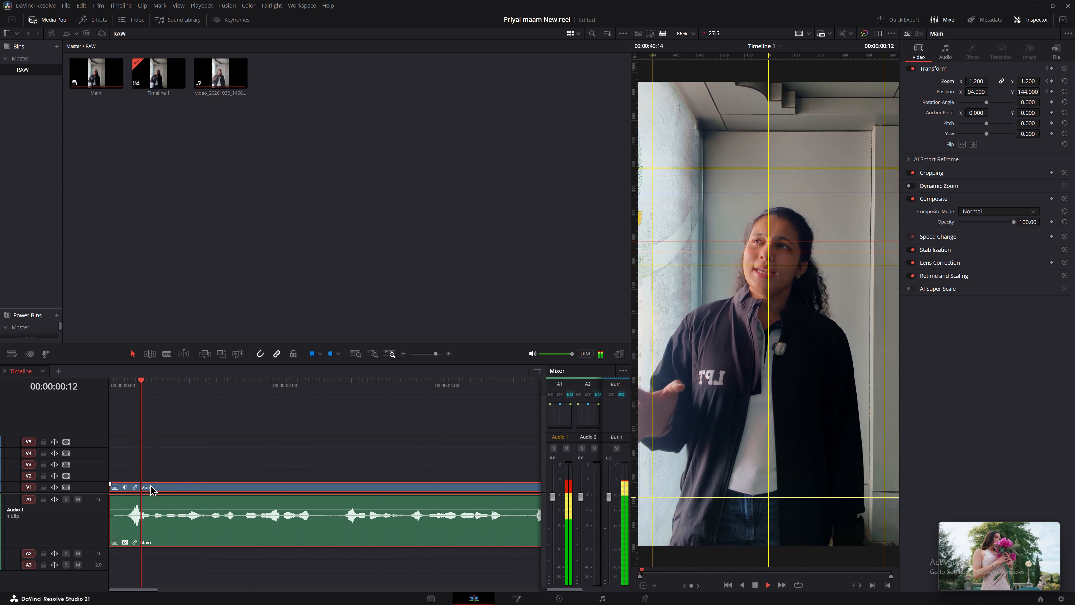
key(space)
click(1048, 93)
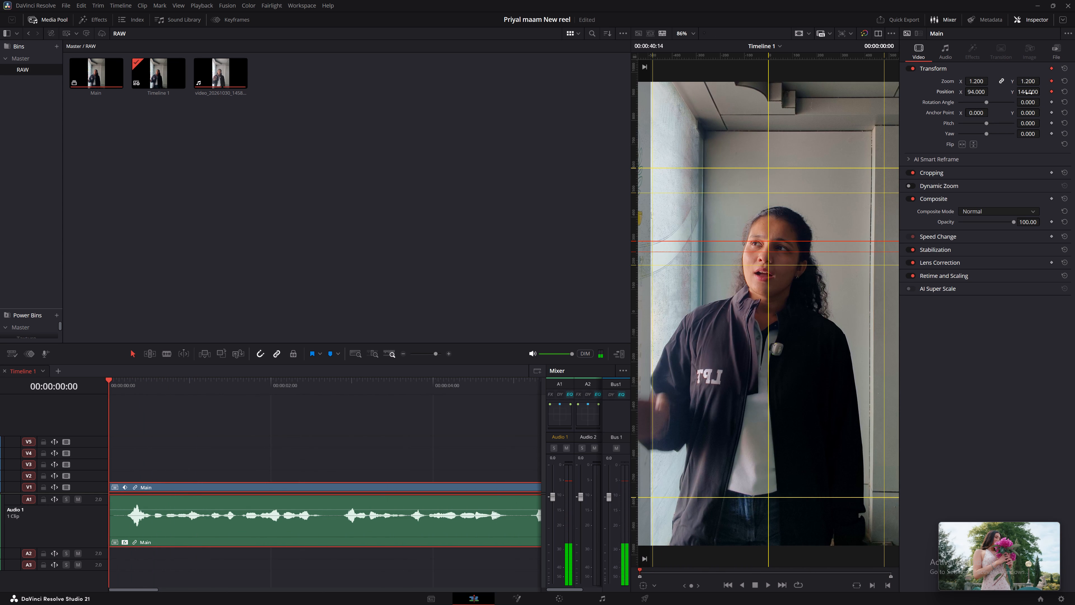
drag(1029, 93, 1024, 93)
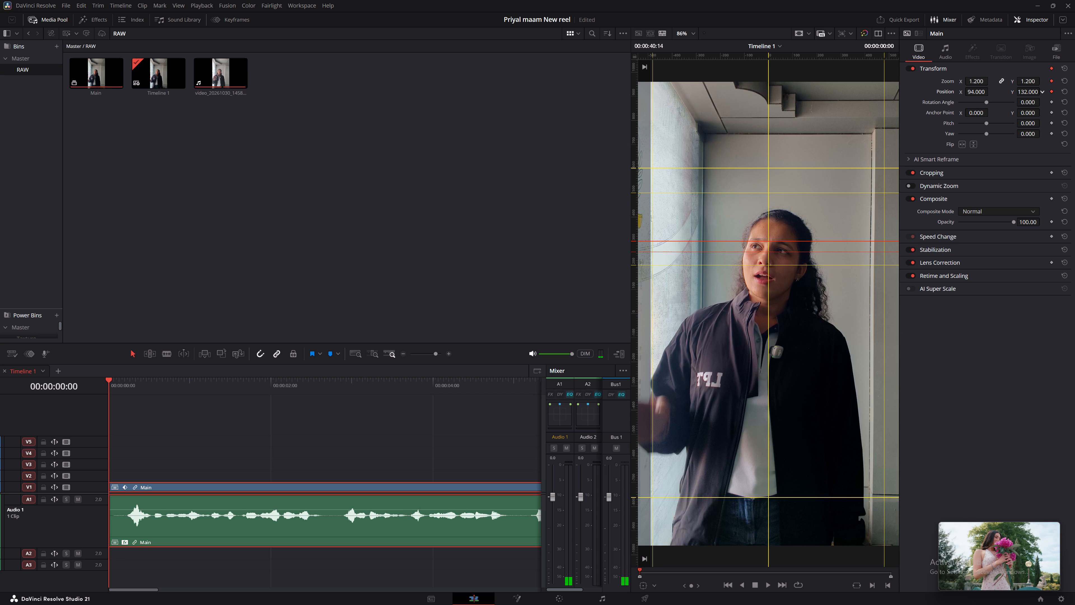
drag(1024, 93, 1023, 93)
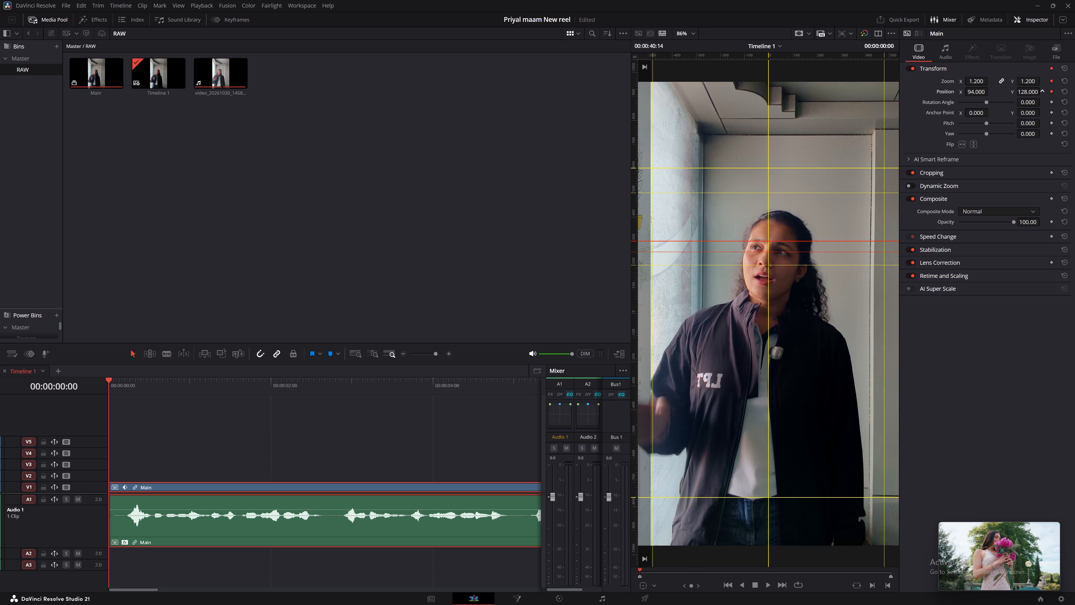
drag(1023, 93, 1023, 93)
key(space)
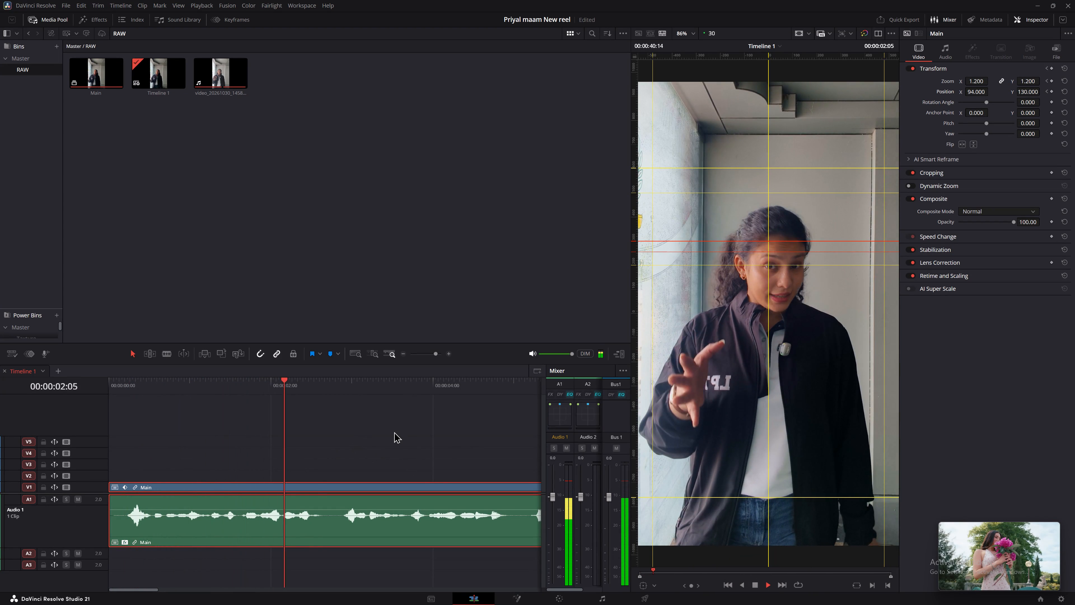
key(space)
drag(147, 388, 26, 394)
key(space)
key(space)
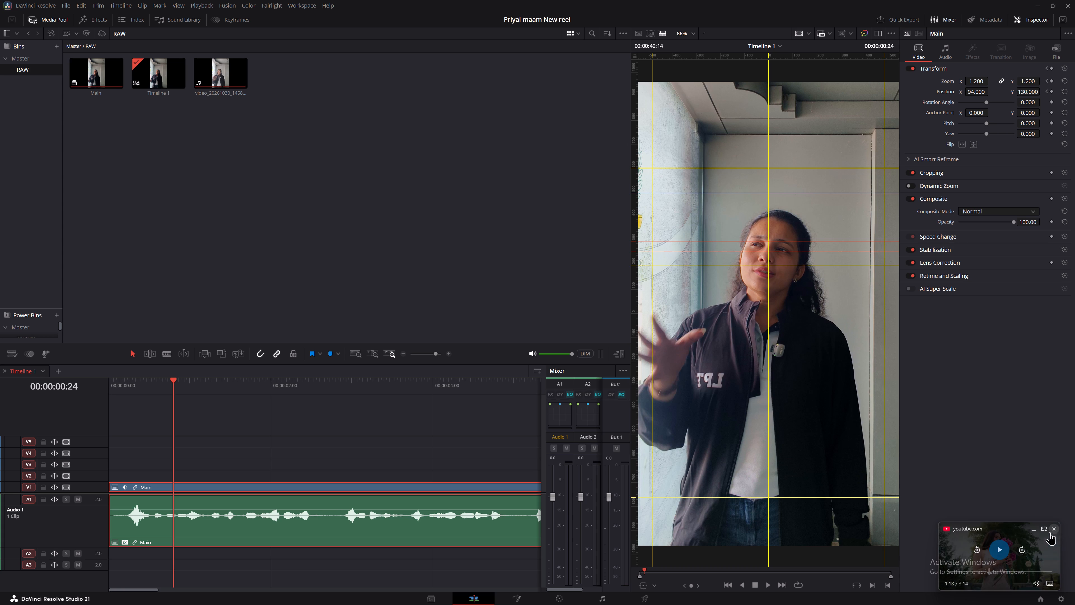
Close the floating YouTube video, leave its video page for the YouTube home feed in Chrome, and return to DaVinci Resolve.
click(1056, 527)
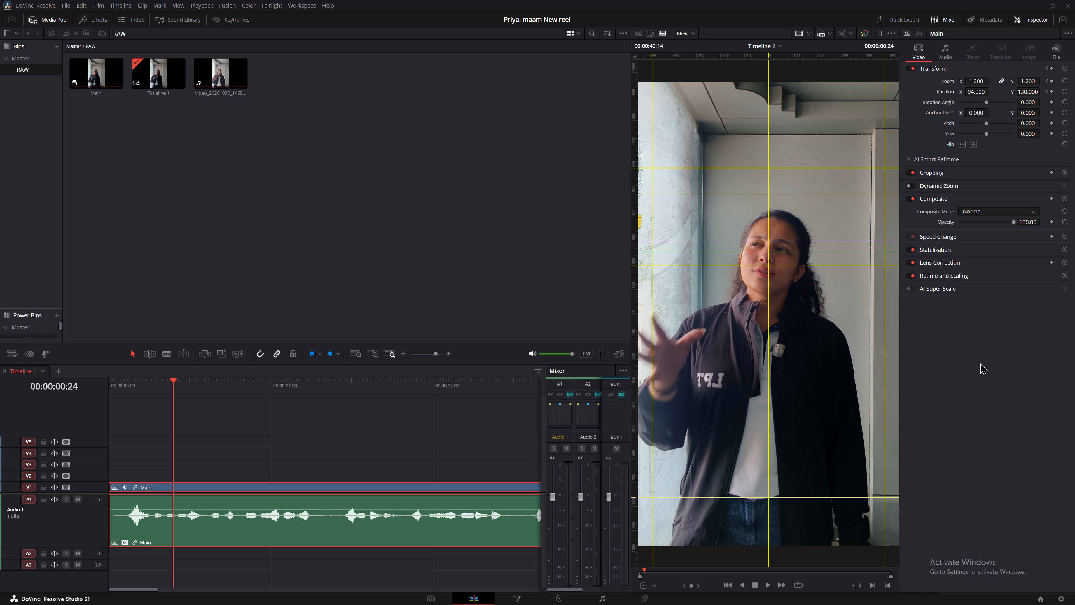
key(alt+Tab)
alt+click(392, 308)
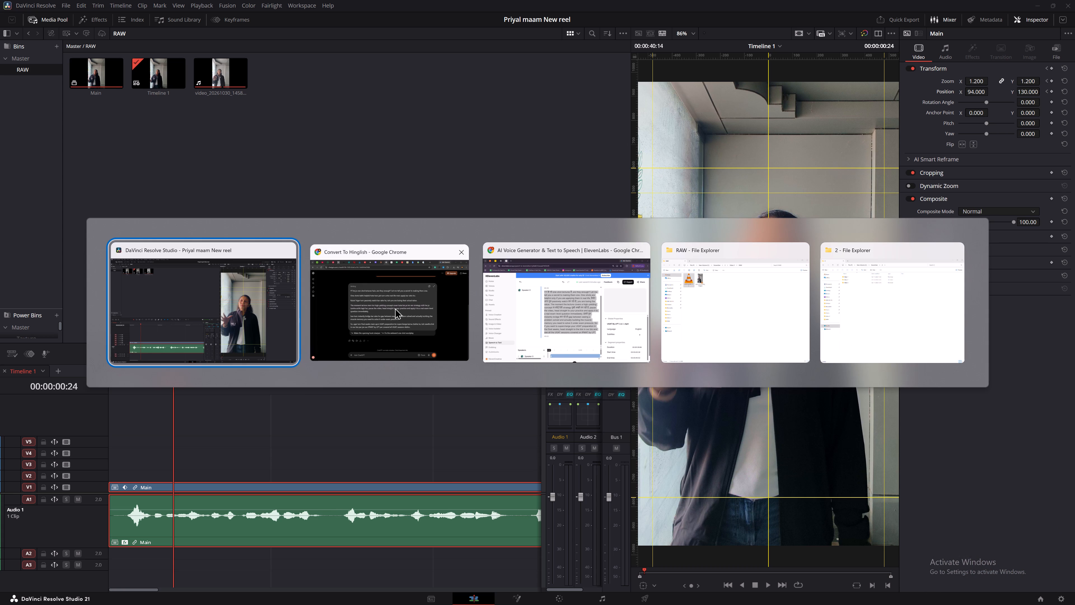
click(401, 188)
key(i)
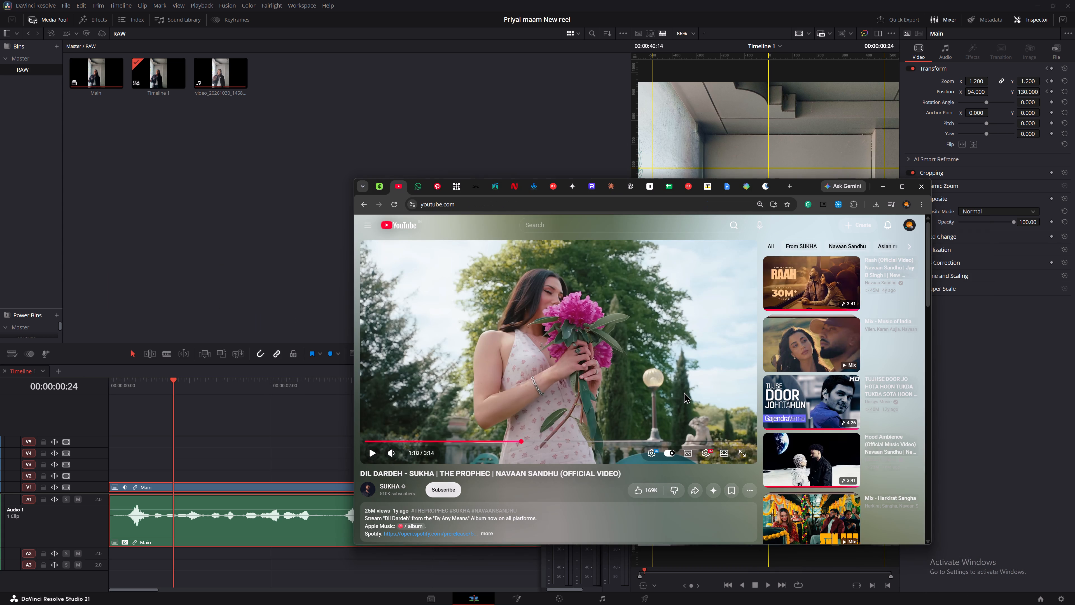
click(909, 432)
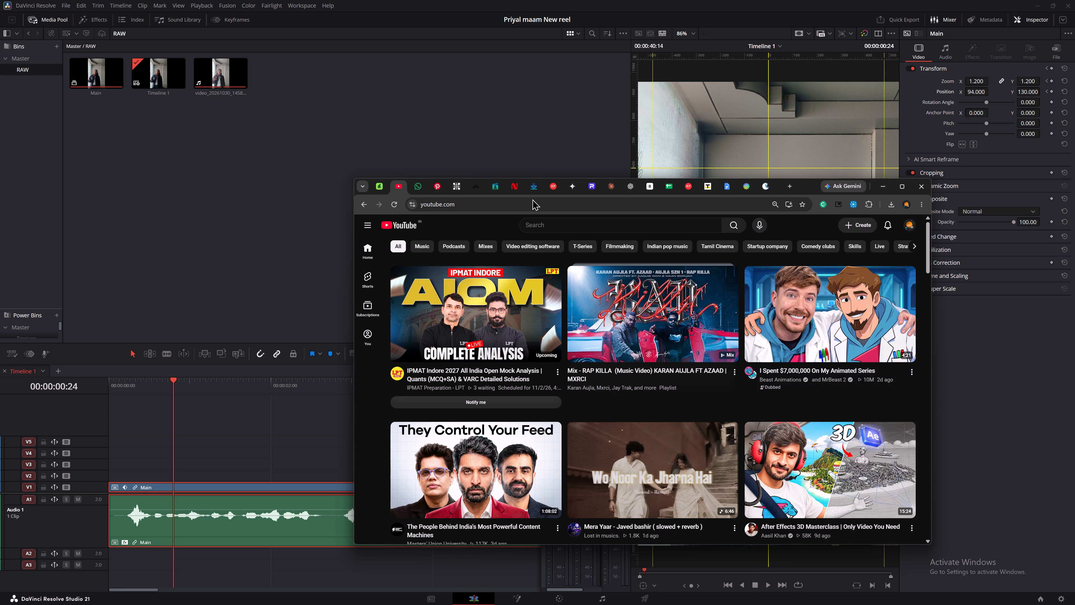
click(437, 188)
click(230, 222)
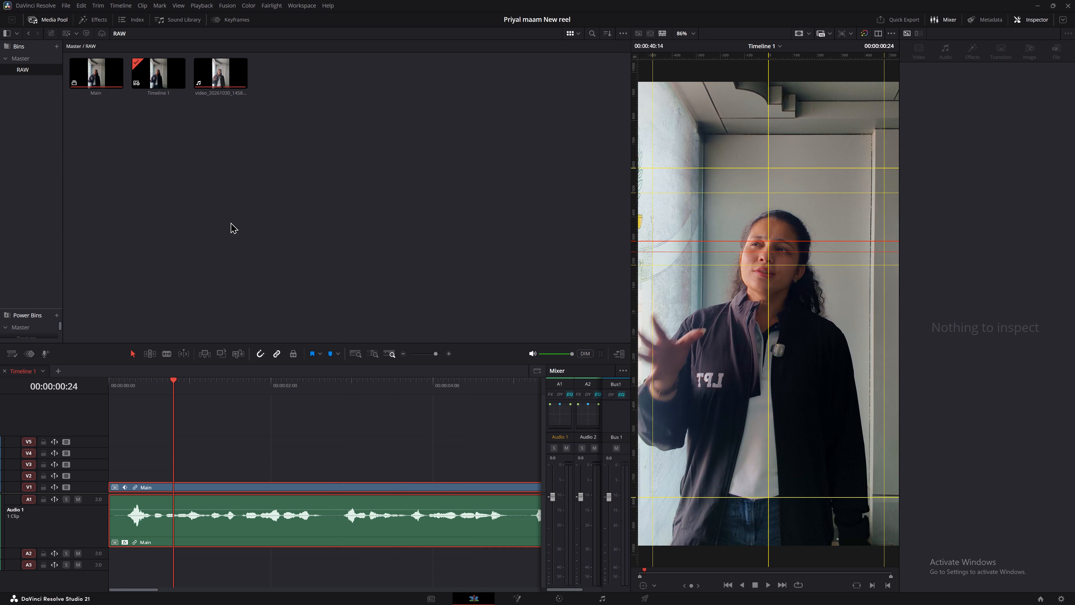
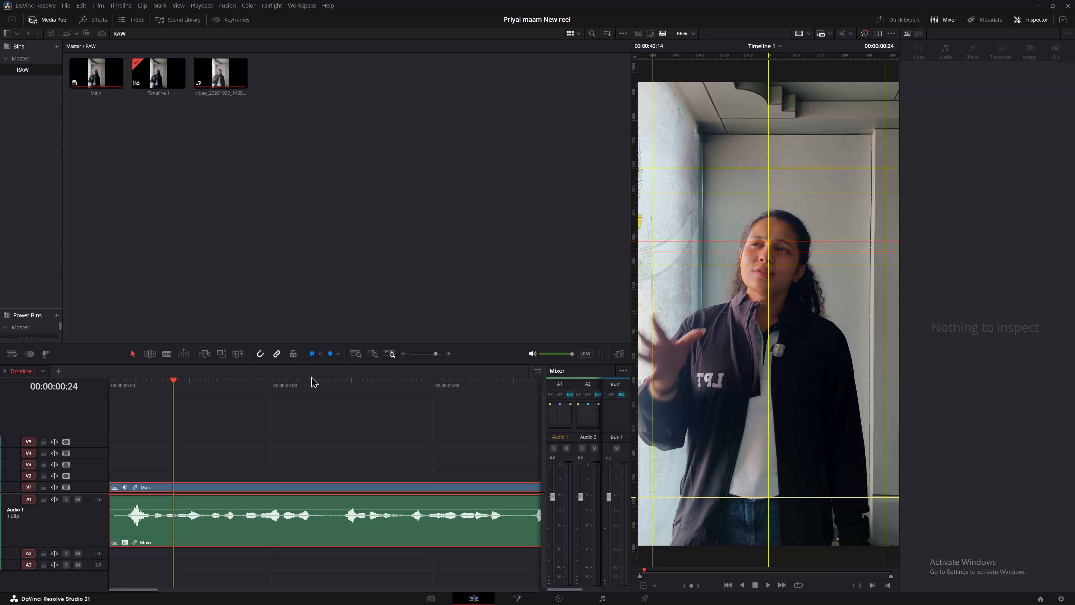
Return the playhead to the very start of Timeline 1 and save the project.
alt+scroll(228, 558, up, 7)
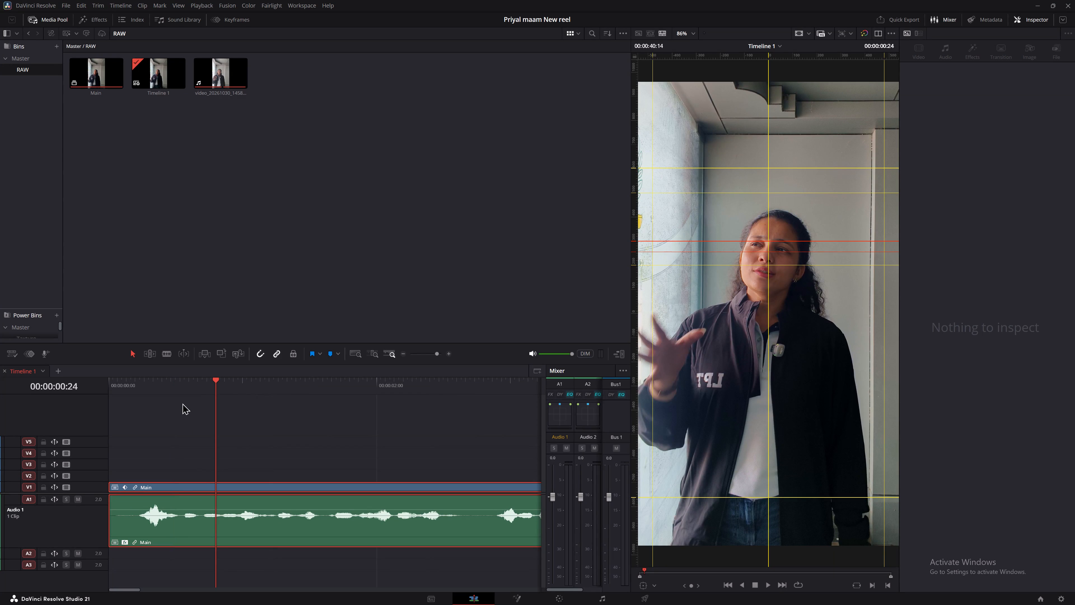
drag(169, 376, 59, 383)
drag(140, 381, 57, 386)
key(ctrl+s)
key(ctrl+s)
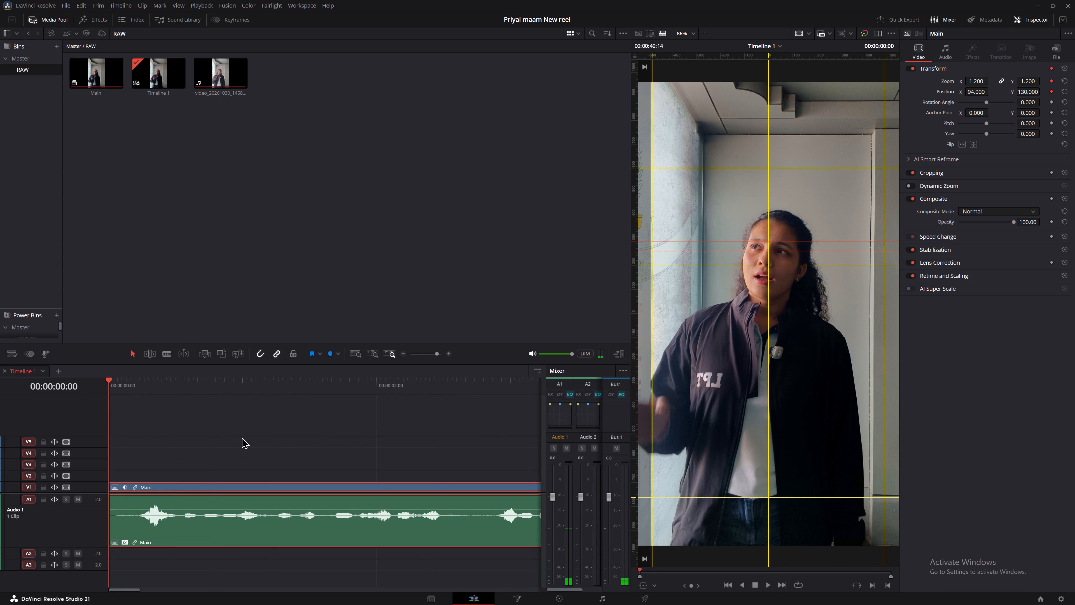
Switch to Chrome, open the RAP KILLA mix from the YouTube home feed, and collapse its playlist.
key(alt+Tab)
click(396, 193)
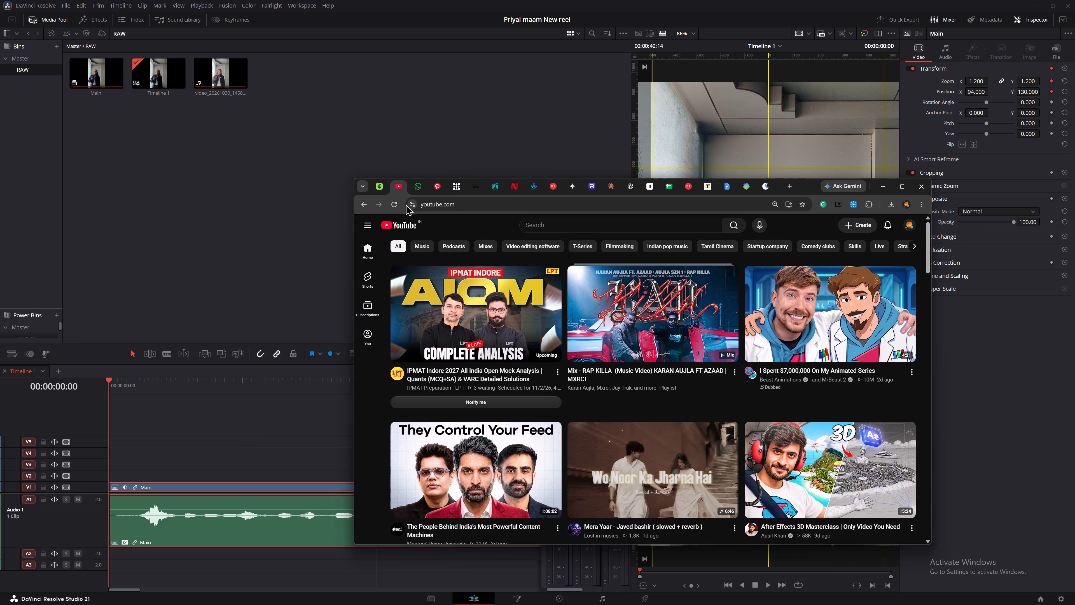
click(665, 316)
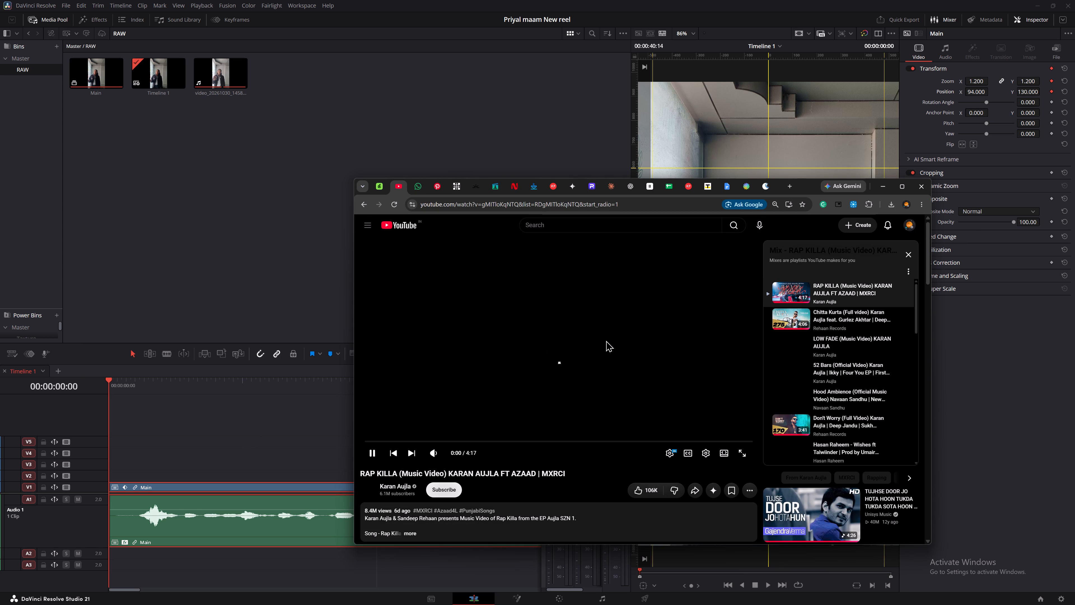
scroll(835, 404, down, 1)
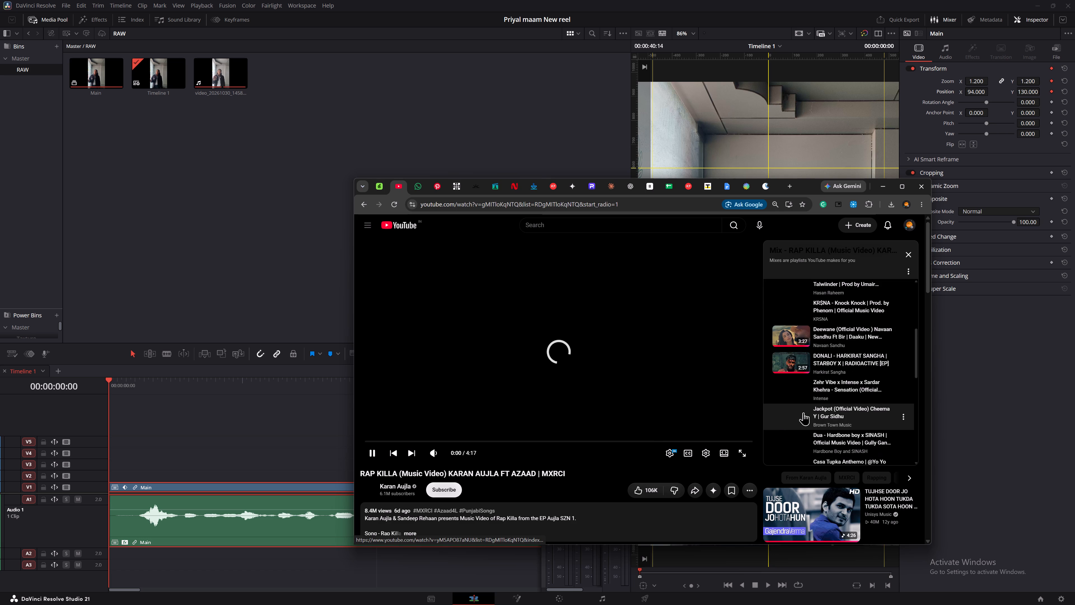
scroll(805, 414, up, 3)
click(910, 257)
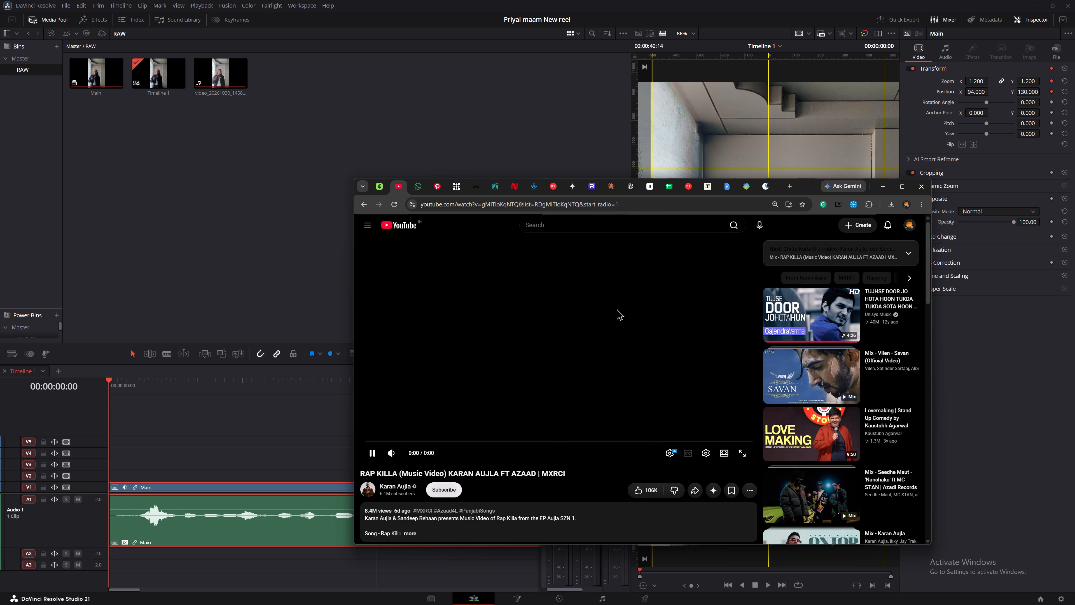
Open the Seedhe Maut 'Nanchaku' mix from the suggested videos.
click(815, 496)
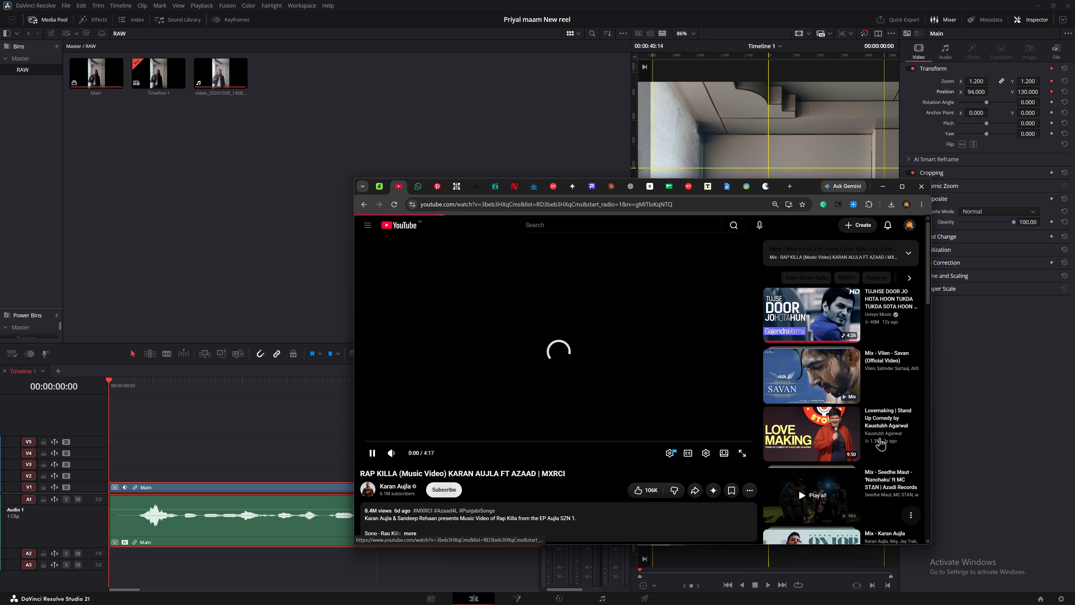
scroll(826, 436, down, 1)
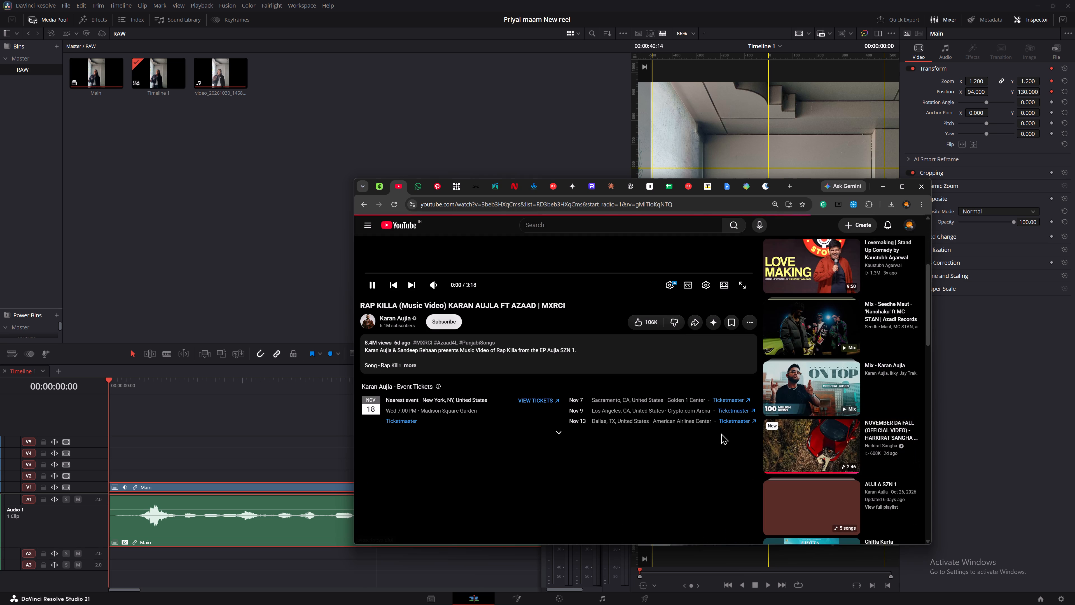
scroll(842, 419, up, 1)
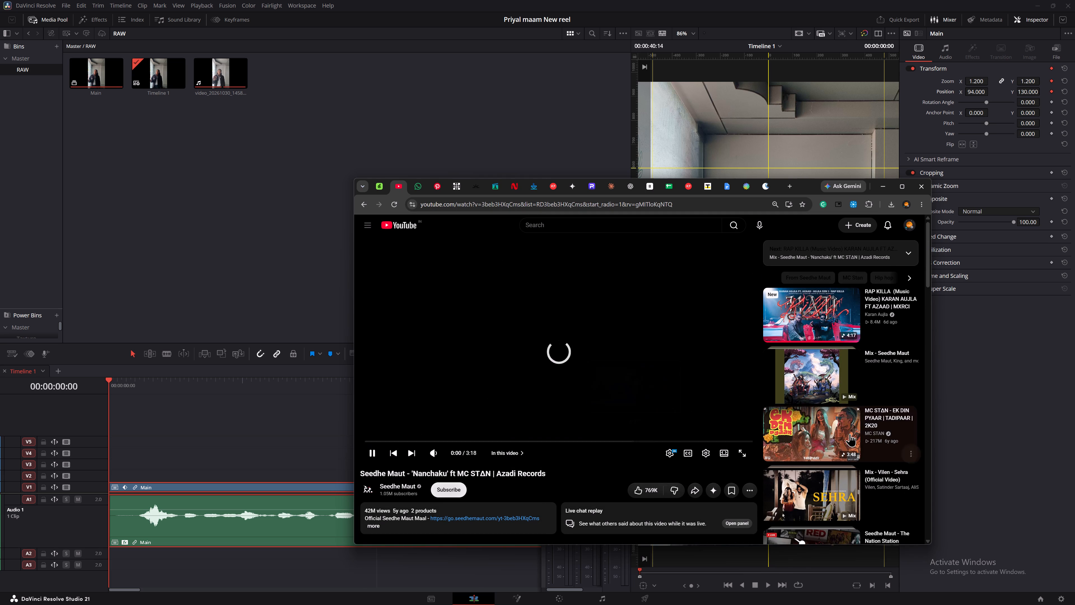
Start Seedhe Maut's Khatta Flow video from the suggestions and return to DaVinci Resolve.
scroll(848, 434, down, 1)
scroll(805, 483, down, 1)
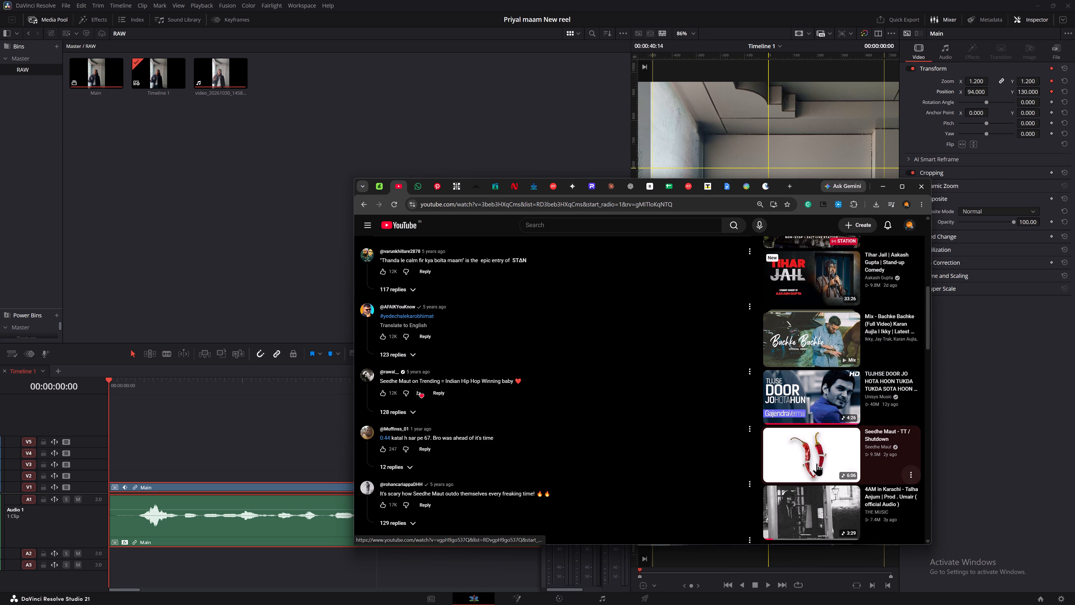
scroll(817, 463, down, 1)
scroll(820, 437, down, 1)
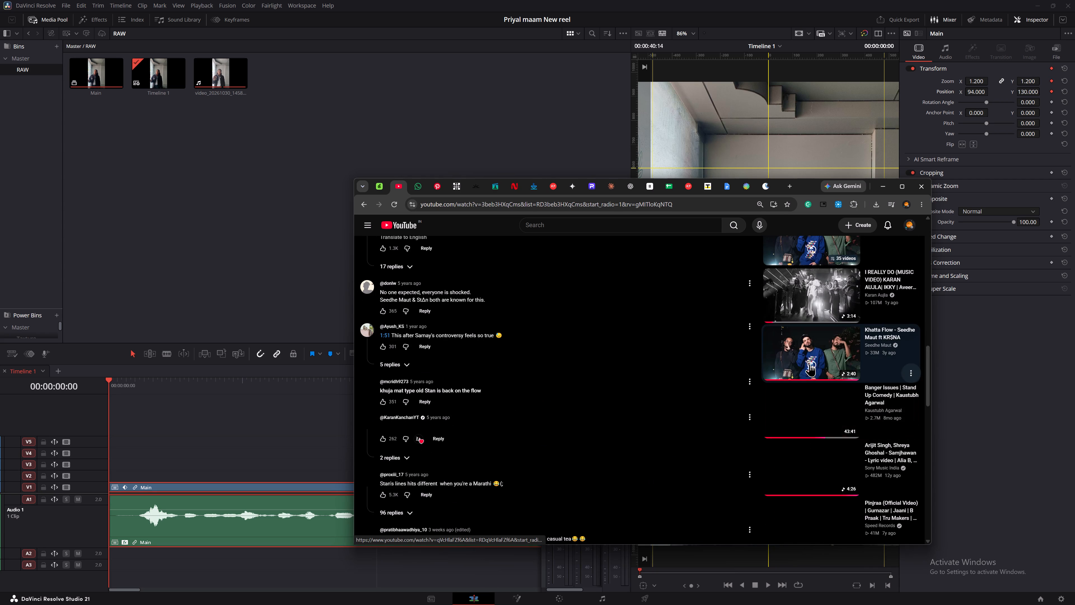
click(805, 362)
scroll(691, 409, up, 3)
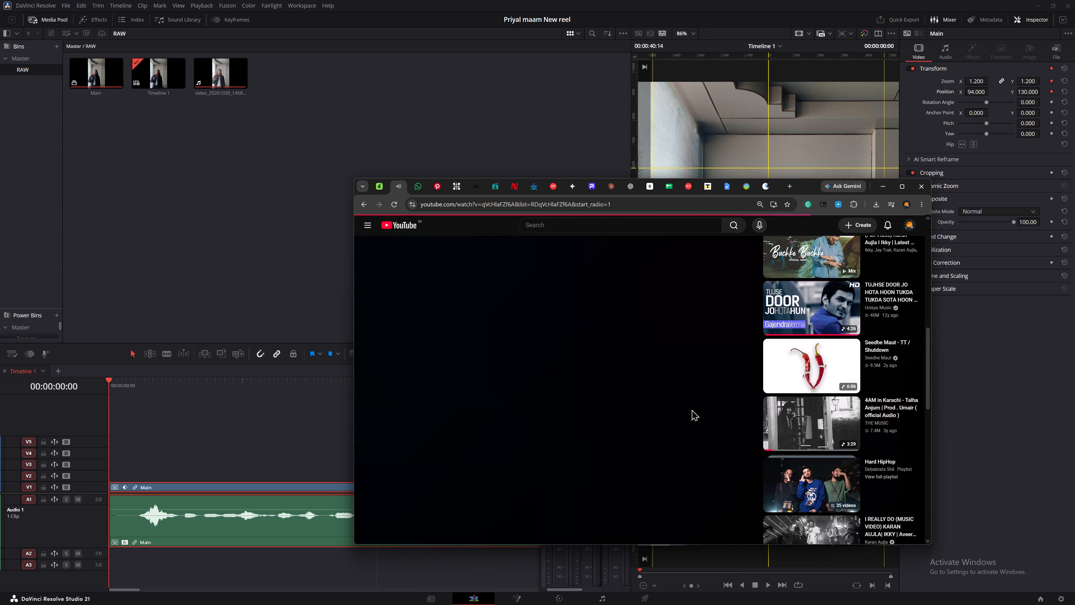
scroll(908, 399, up, 5)
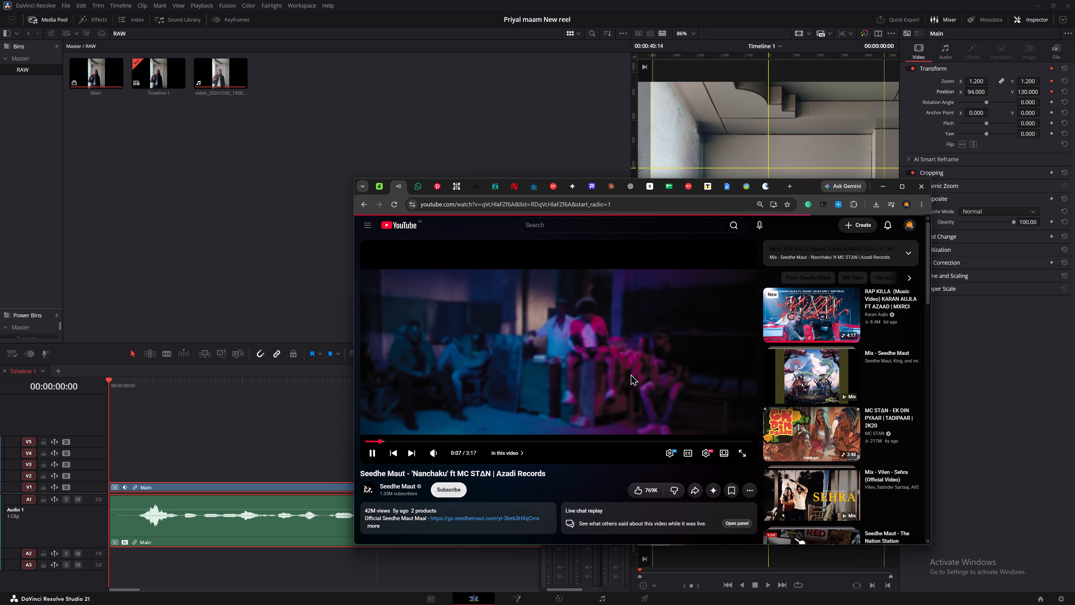
click(301, 143)
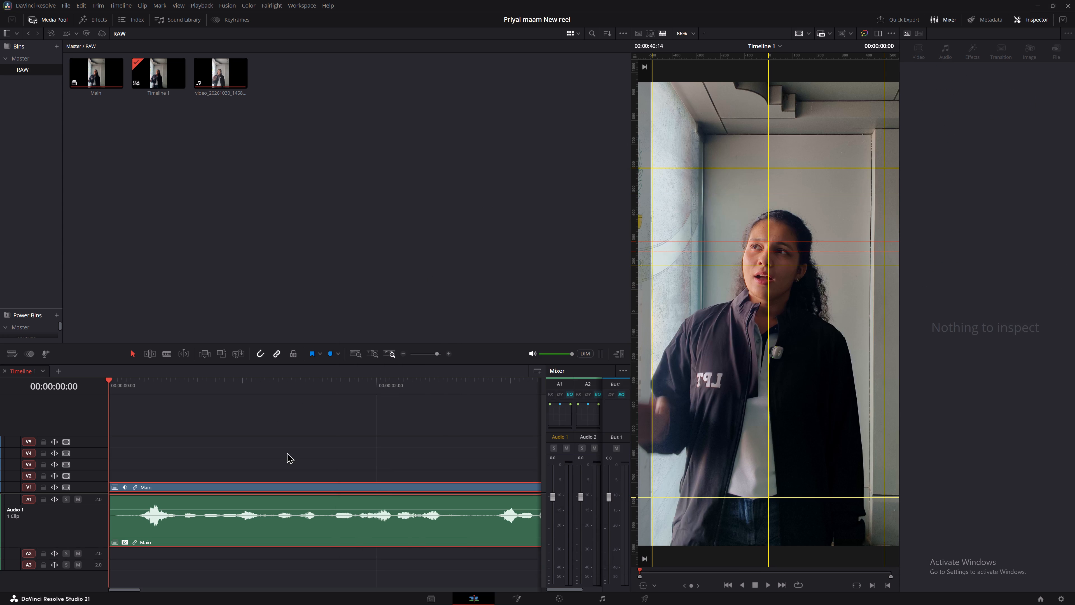
Deselect the Main clip, save the project, and briefly play the opening of the timeline.
click(213, 459)
key(alt+x)
alt+scroll(266, 443, up, 5)
key(ctrl+s)
key(ctrl+s)
key(space)
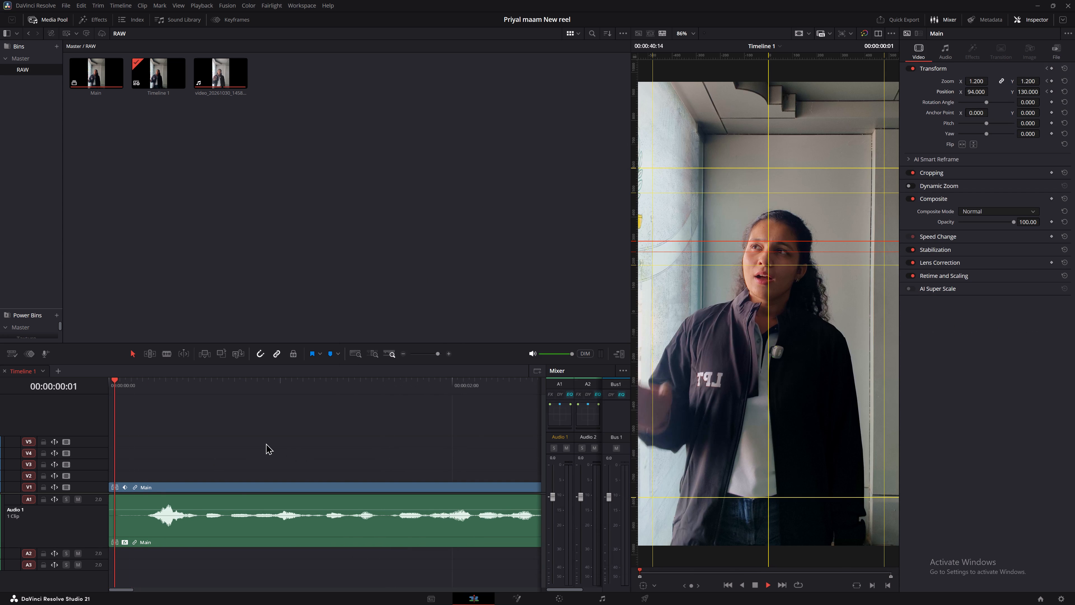
key(space)
Reset all Transform settings of the Main video clip and play on to check the framing.
click(240, 493)
click(1065, 69)
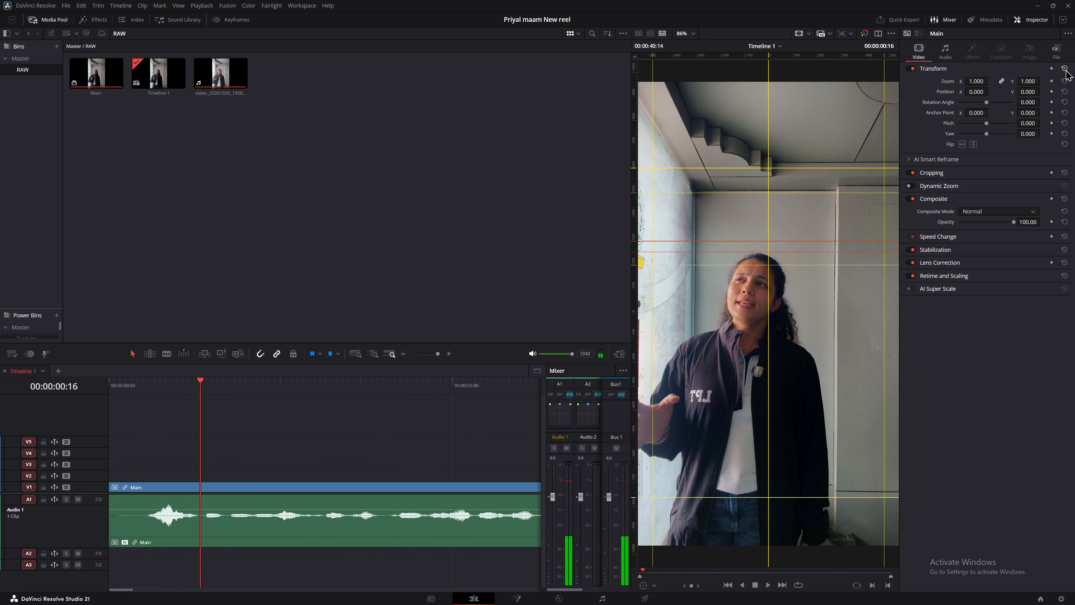
key(space)
key(space)
key(space)
key(space)
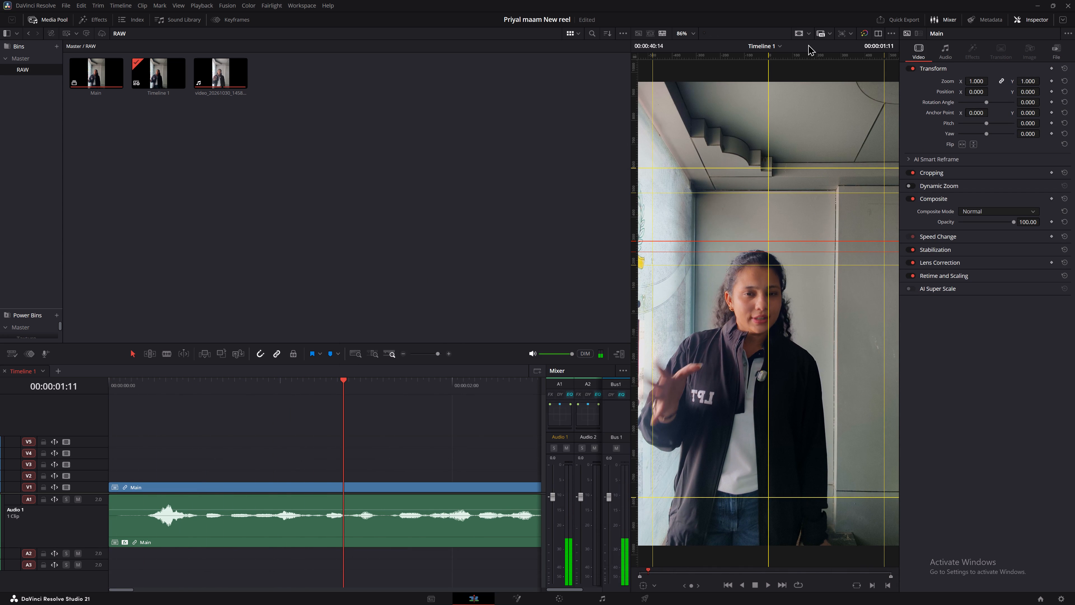
Hide the guides and rulers in the timeline viewer, replay the opening, and return the playhead to the start.
click(799, 36)
key(space)
key(space)
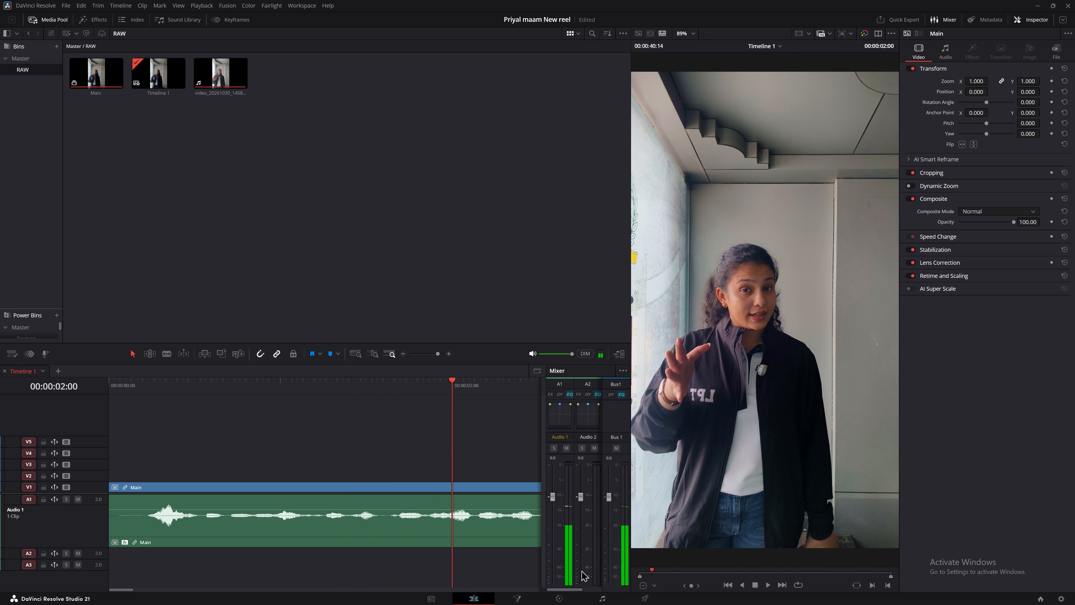
click(372, 482)
drag(331, 383, 0, 412)
key(space)
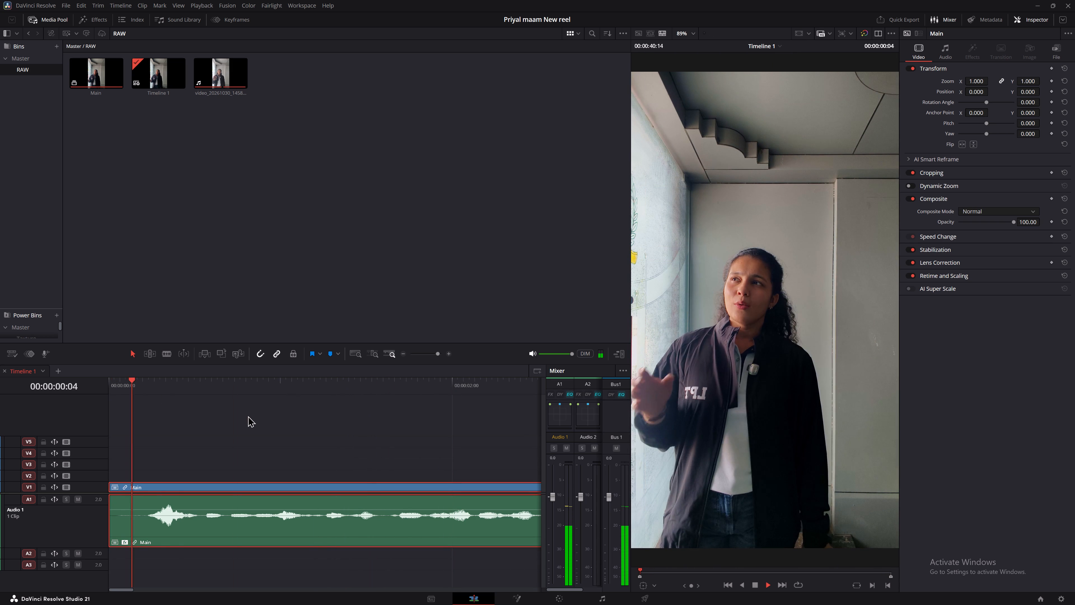
key(space)
drag(168, 381, 84, 383)
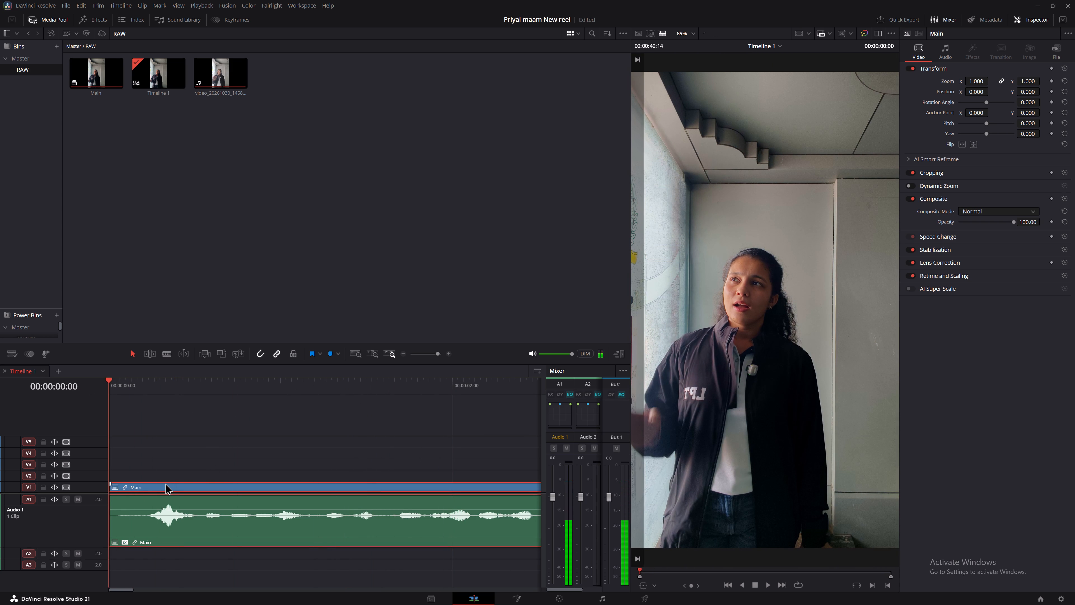
Open the Main video clip on the Fusion page.
click(165, 483)
key(alt+f)
Spread the Main and MediaOut1 nodes far apart to make room between them.
middle_drag(222, 431, 593, 457)
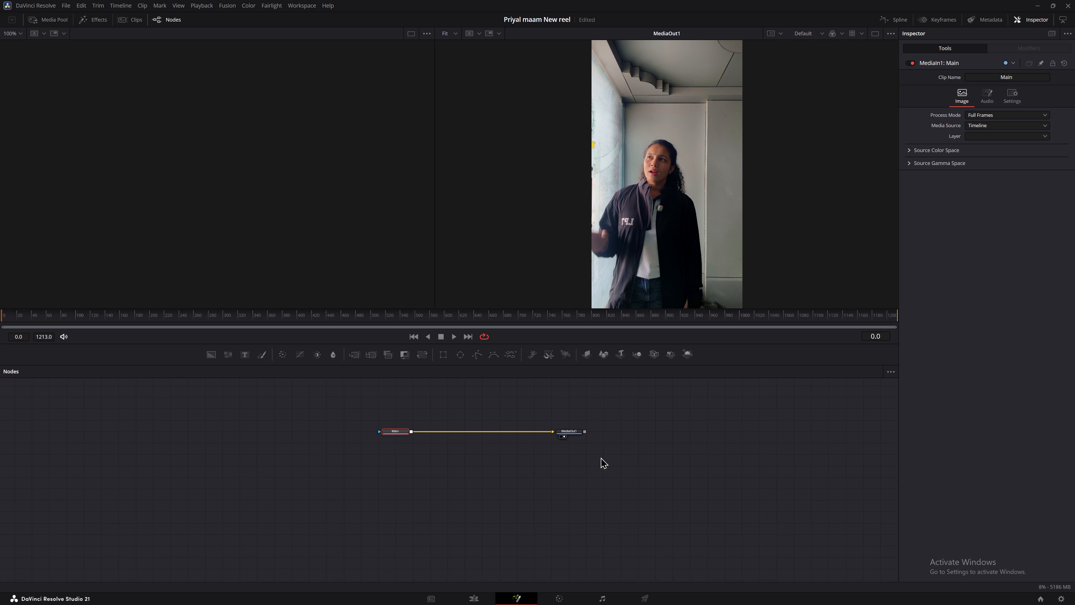
drag(574, 431, 754, 438)
ctrl+scroll(705, 470, up, 2)
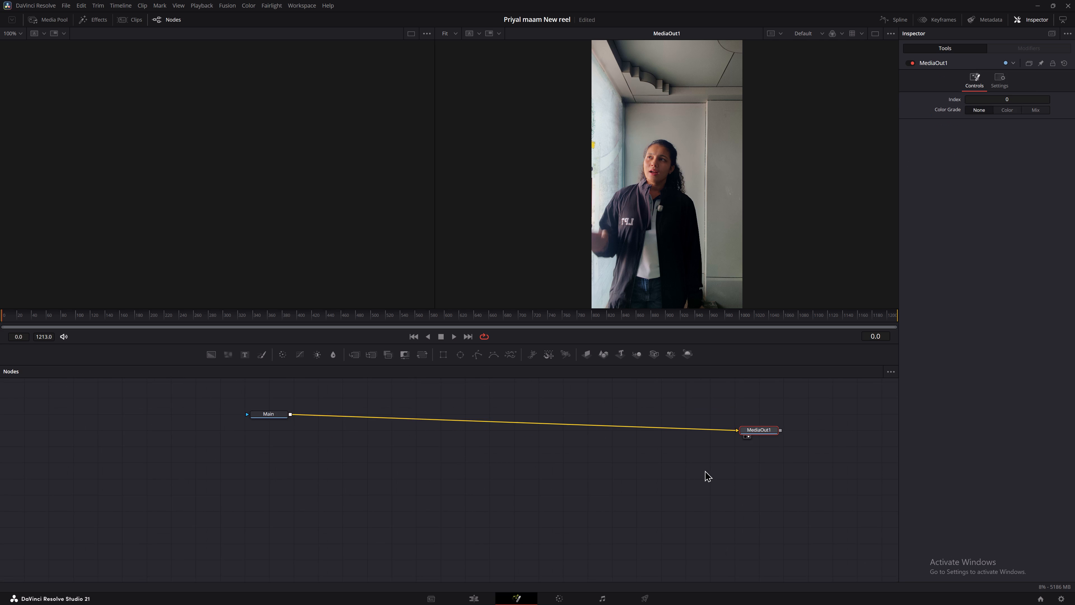
ctrl+scroll(593, 481, down, 2)
ctrl+scroll(528, 480, up, 1)
middle_drag(529, 481, 576, 511)
drag(303, 448, 214, 464)
Add a Tracker node after the Main node and space it out along the connection to MediaOut1.
click(207, 466)
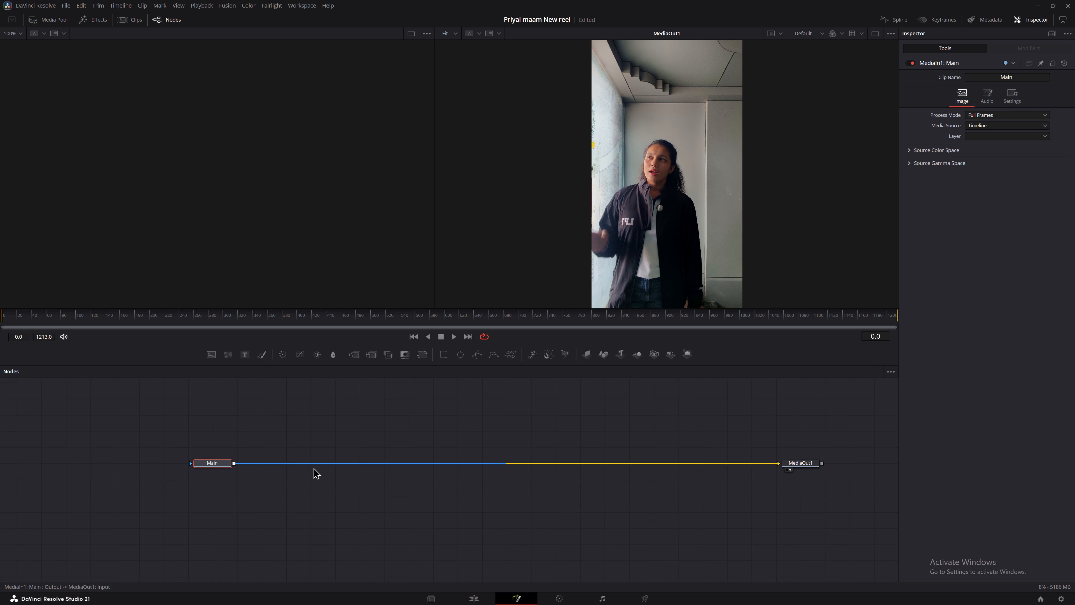
key(shift+space)
text(tra)
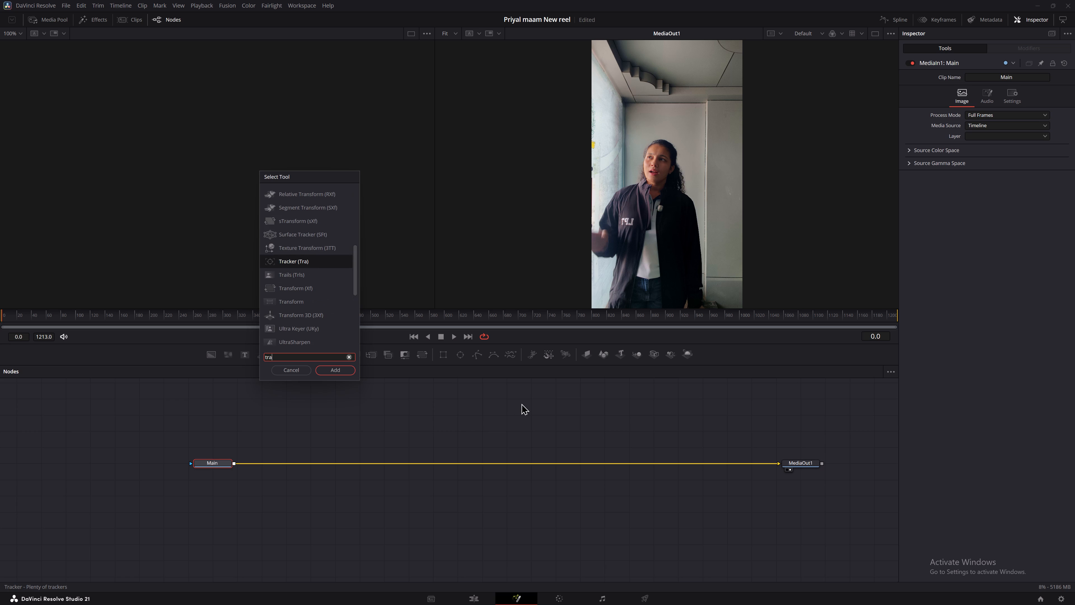
key(Return)
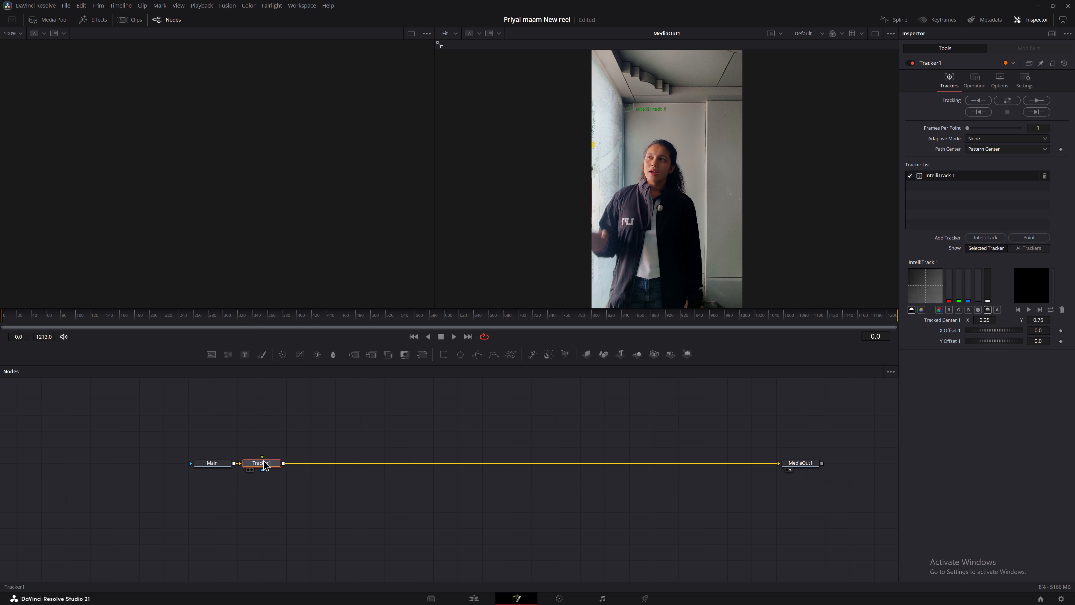
drag(262, 460, 373, 456)
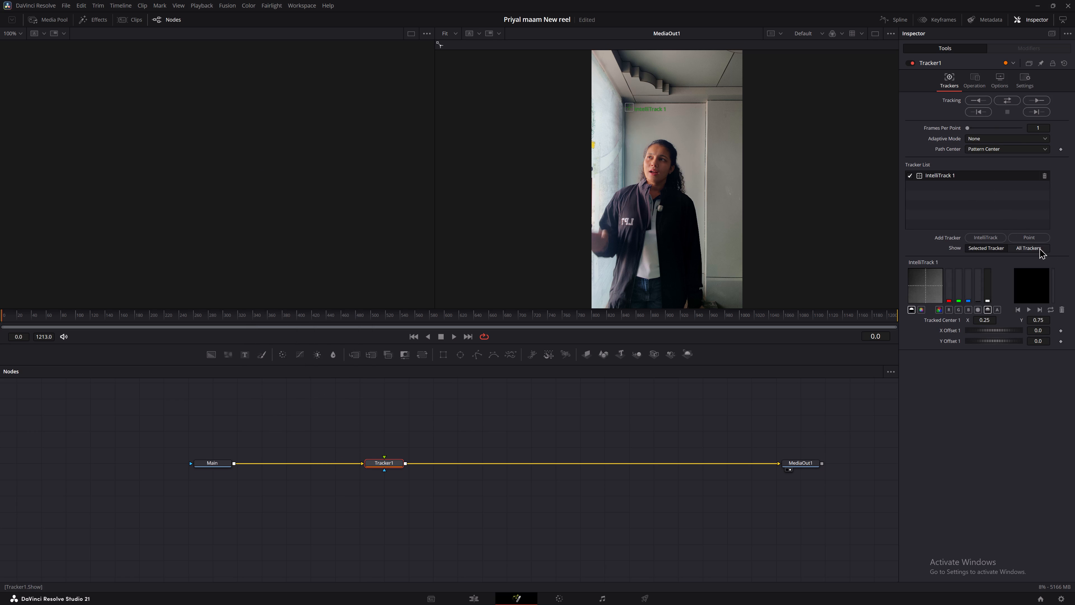
Replace Tracker1's IntelliTrack 1 tracker with a Point tracker.
click(1003, 237)
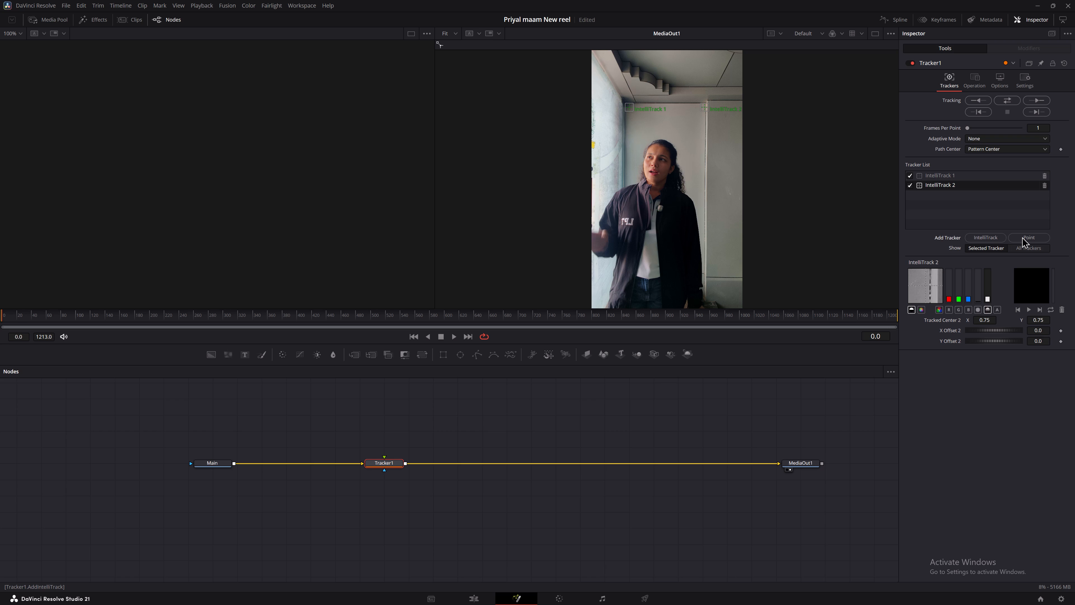
key(ctrl+z)
click(1022, 237)
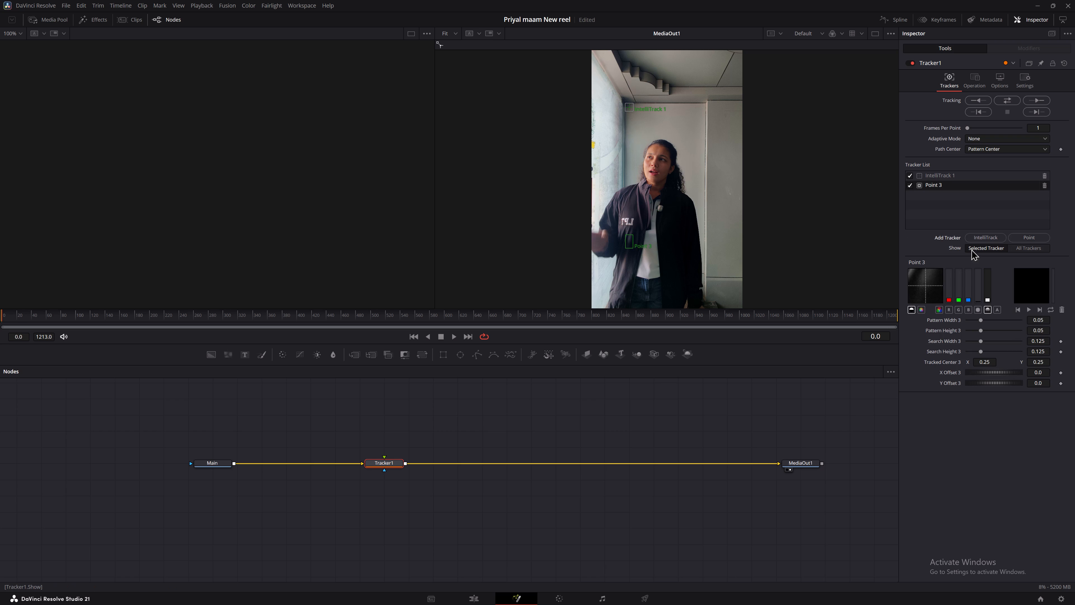
click(929, 178)
click(1045, 177)
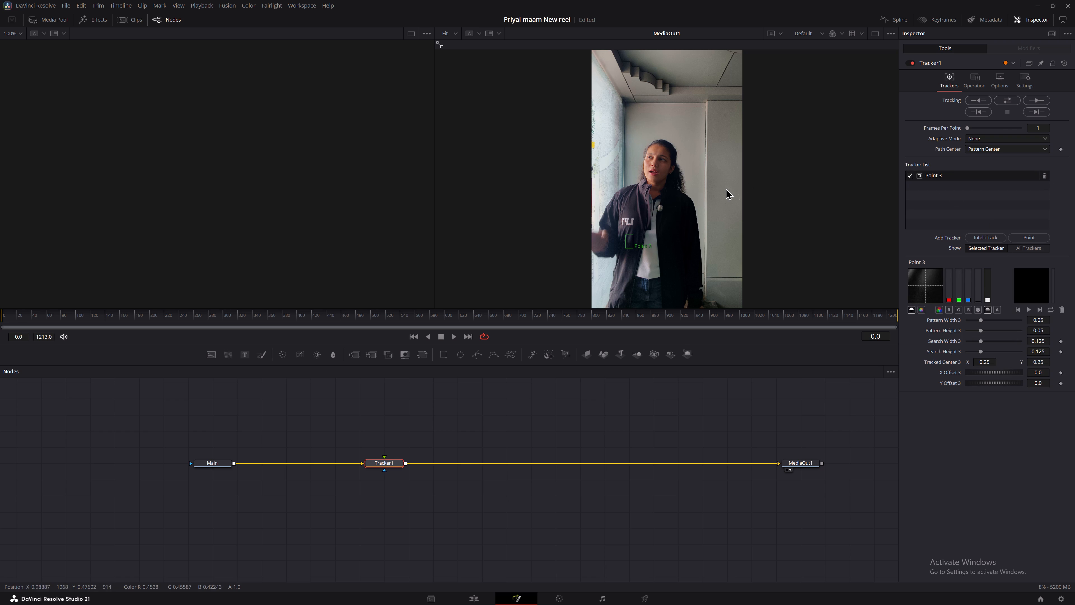
Move the point tracker onto the speaker's face, centred at about 0.42, 0.53.
drag(629, 241, 660, 168)
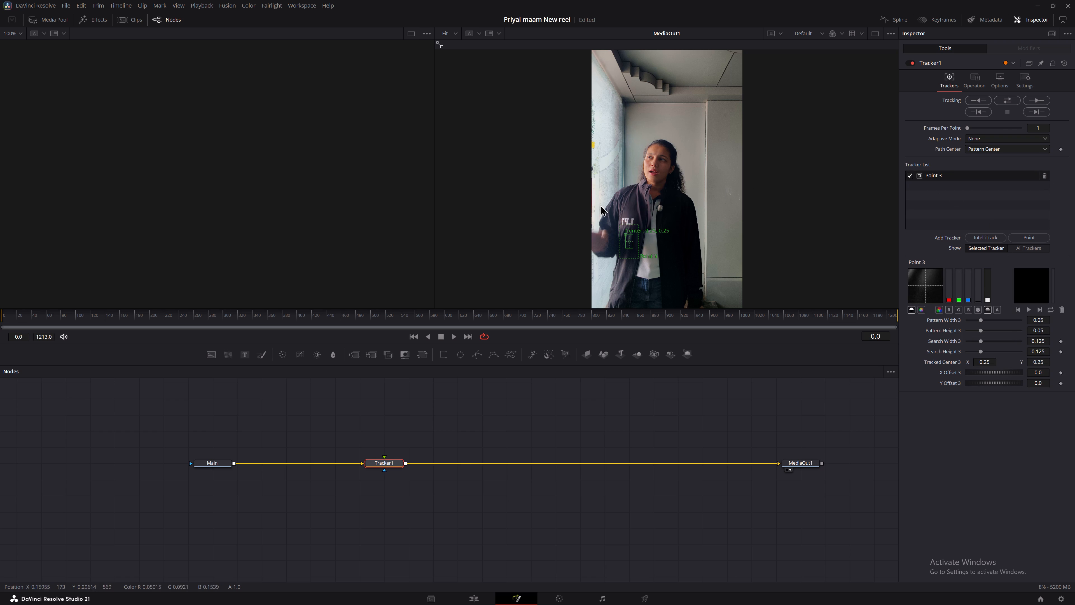
drag(599, 194, 663, 290)
drag(626, 235, 649, 158)
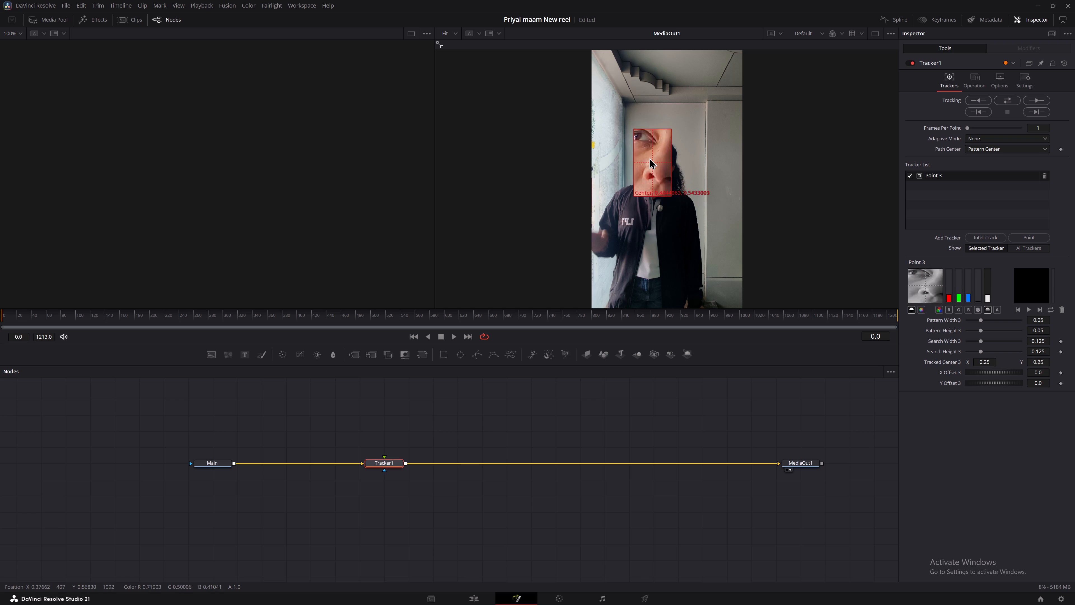
drag(649, 158, 652, 159)
Enlarge the point tracker's pattern box to about 0.23 × 0.19 and search area to about 0.32 × 0.25, centred at about 0.41, 0.55.
drag(659, 171, 666, 176)
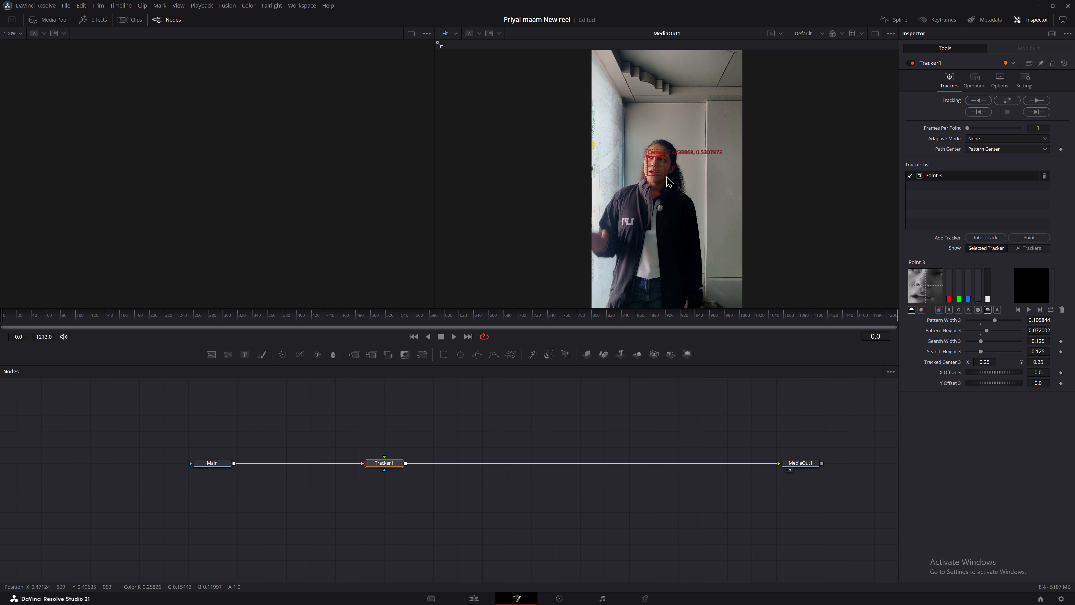
drag(666, 176, 666, 190)
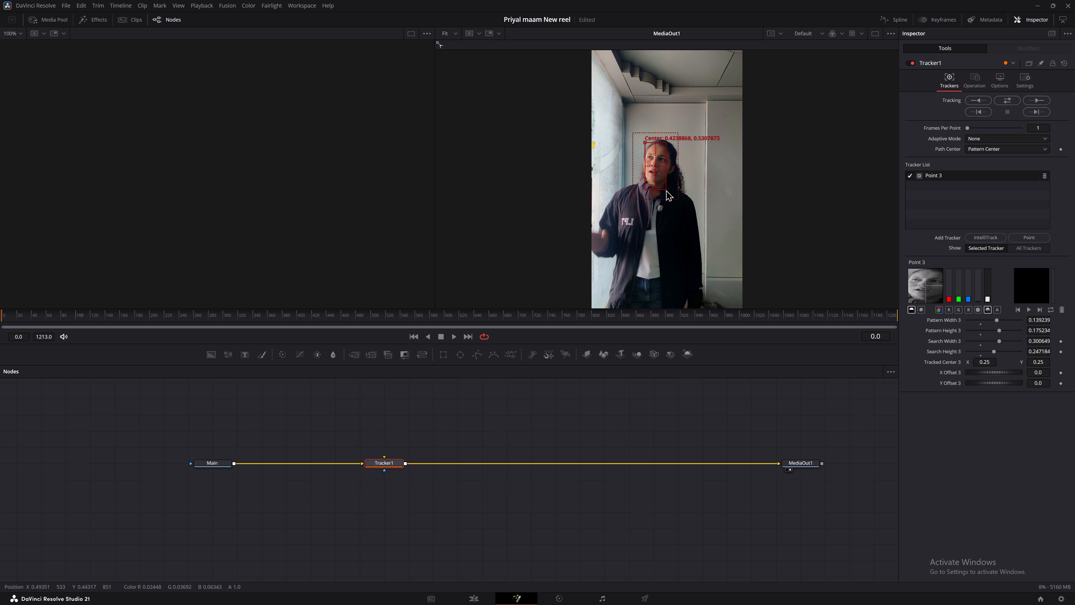
drag(666, 190, 672, 192)
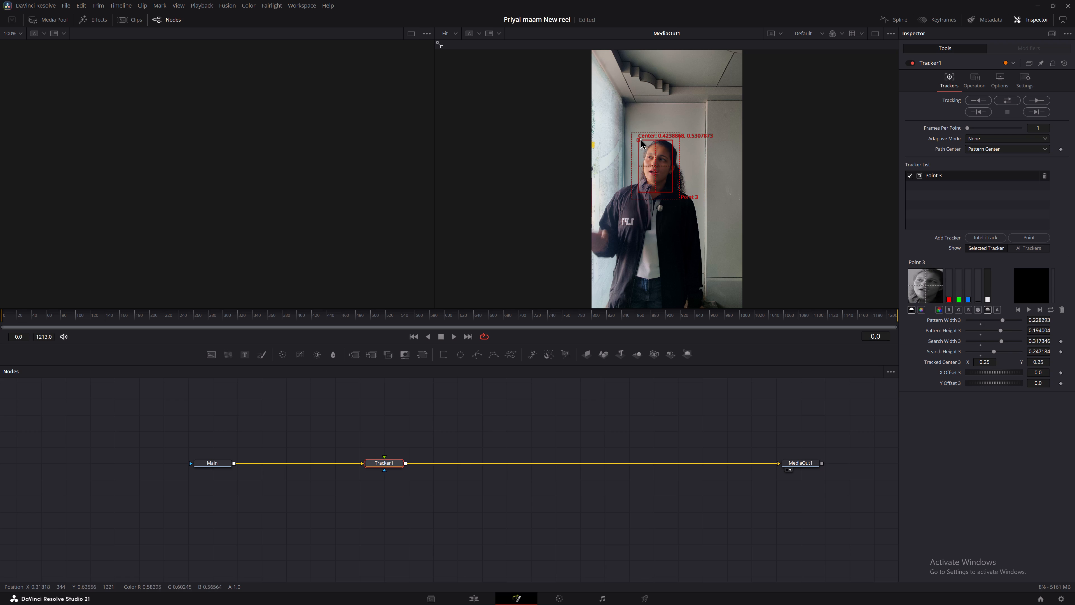
ctrl+scroll(671, 170, up, 3)
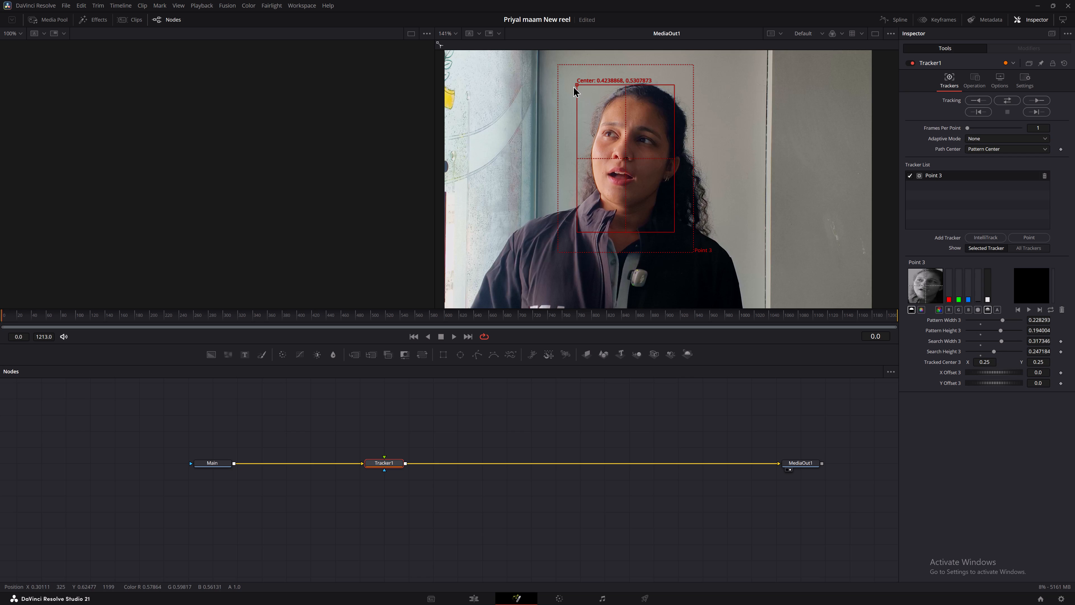
drag(577, 84, 572, 68)
ctrl+scroll(642, 144, down, 1)
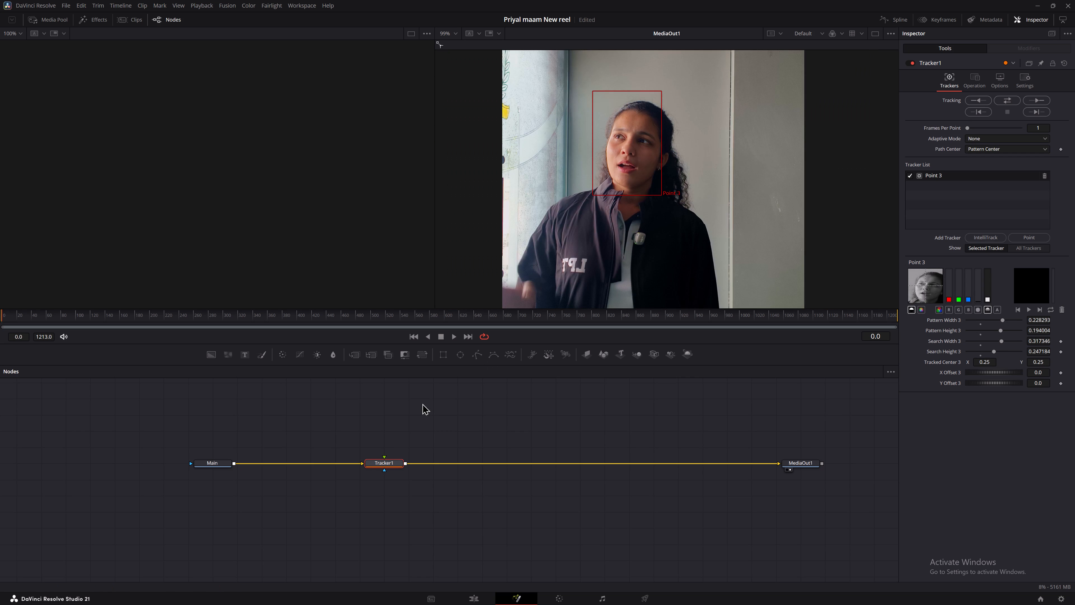
Show the Tracker1 node's output in the empty viewer beside MediaOut1.
click(393, 466)
key(1)
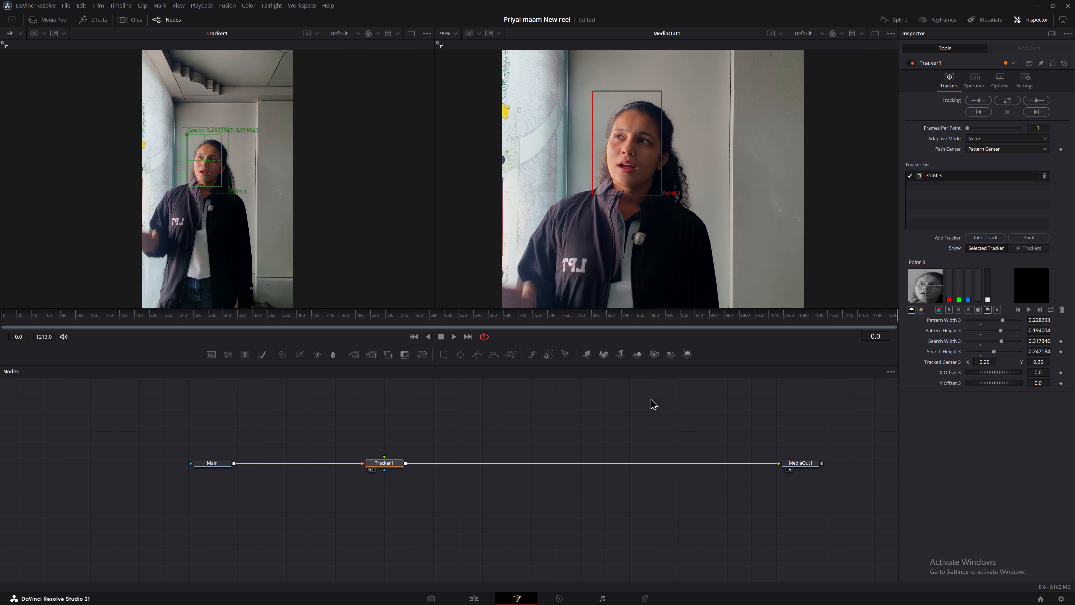
Refine the point tracker over the head: centre about 0.42, 0.54, pattern about 0.25 × 0.19, search area about 0.31 × 0.23.
click(662, 194)
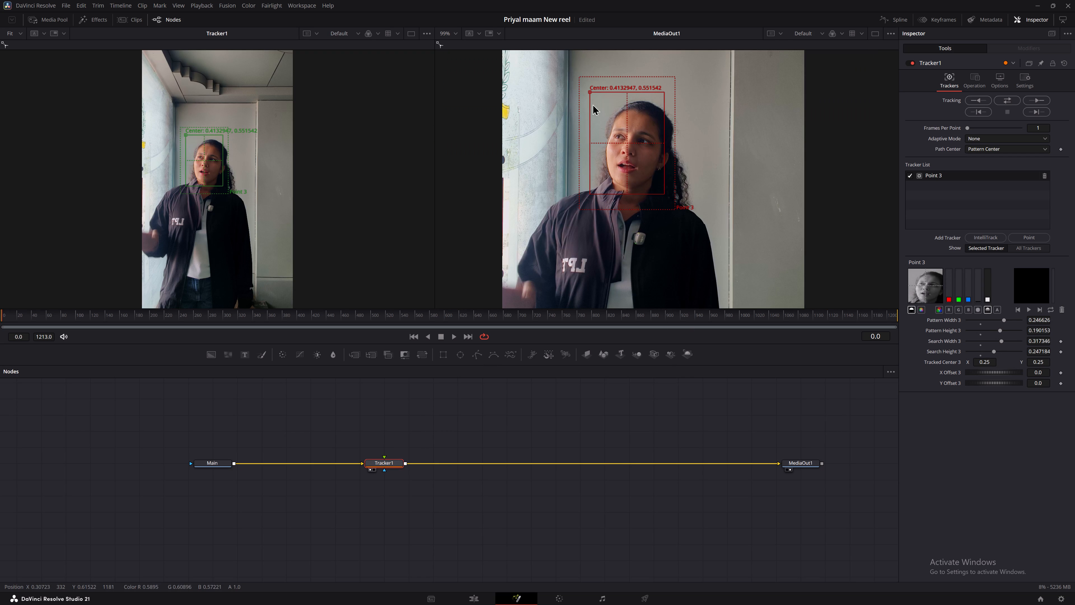
drag(588, 91, 592, 97)
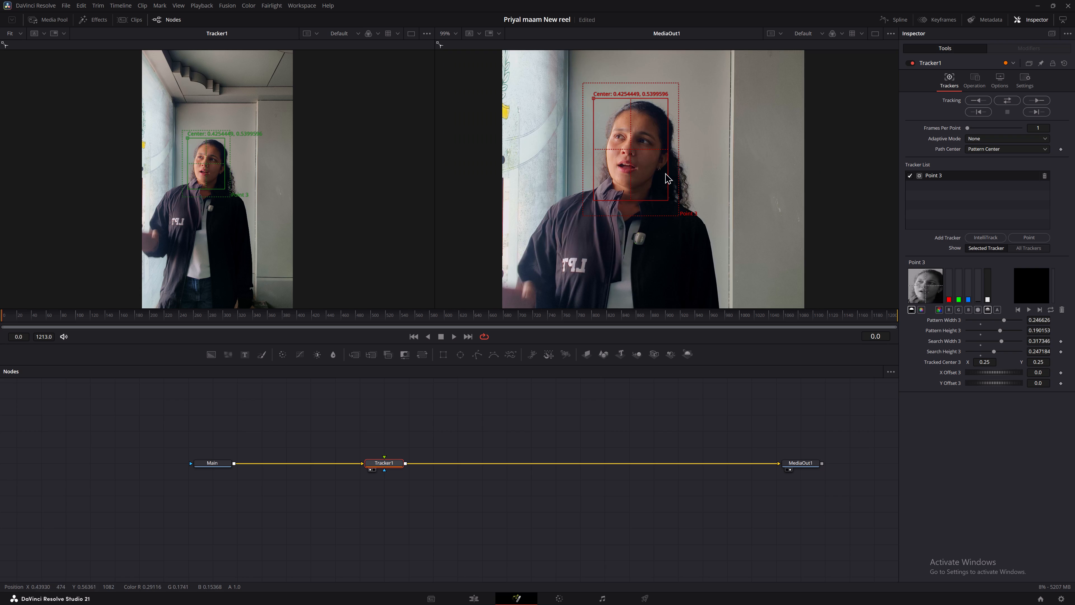
drag(678, 215, 675, 210)
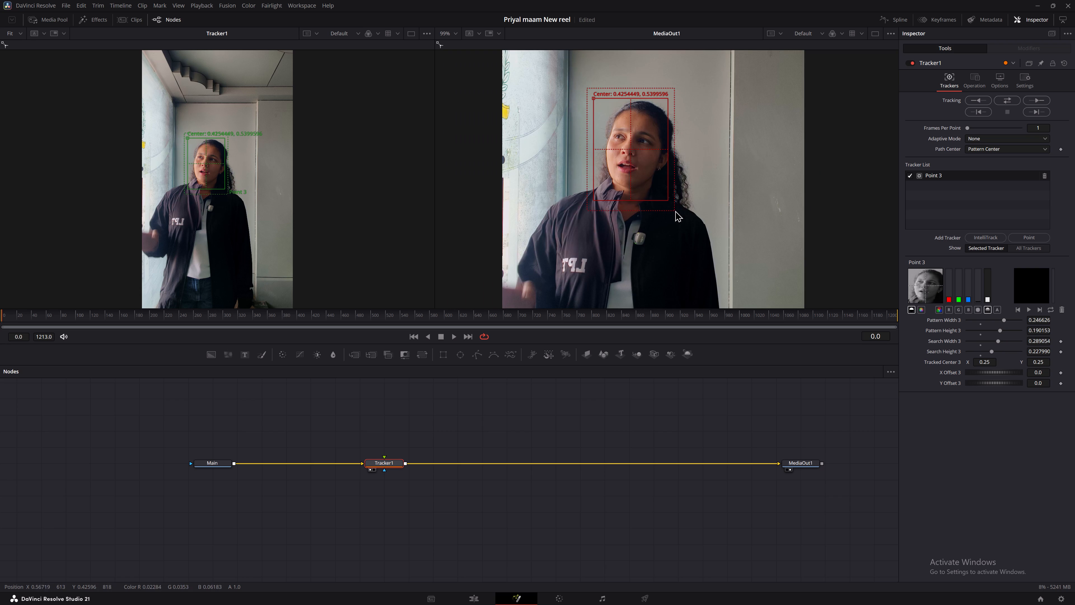
drag(675, 210, 678, 211)
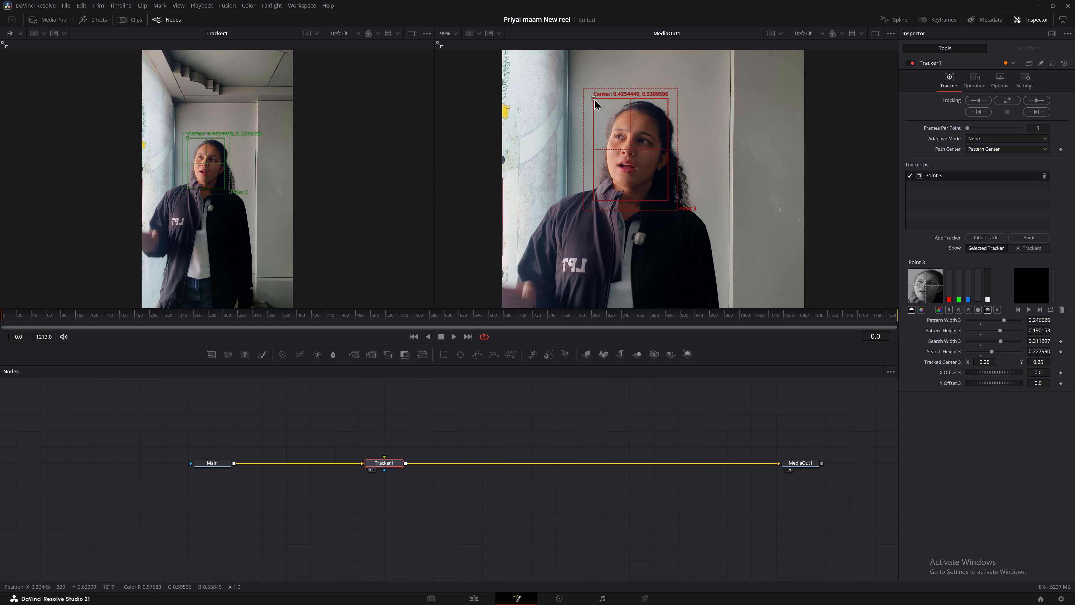
click(594, 98)
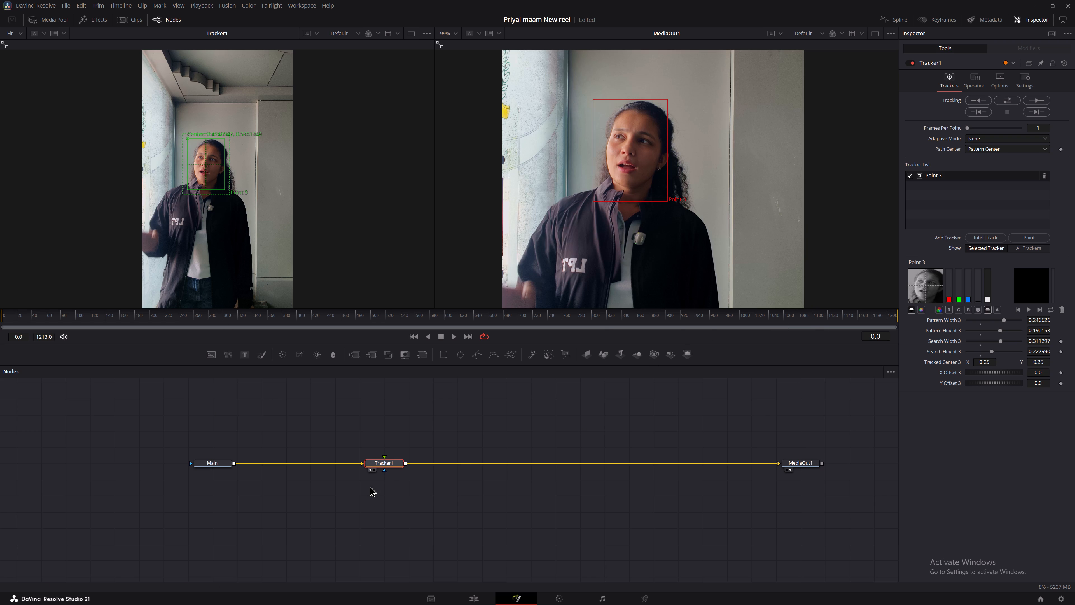
At frame 508, refit the tracker to the face: centre about 0.40, 0.56, pattern about 0.29 × 0.20, search area about 0.34 × 0.24.
click(378, 325)
click(377, 315)
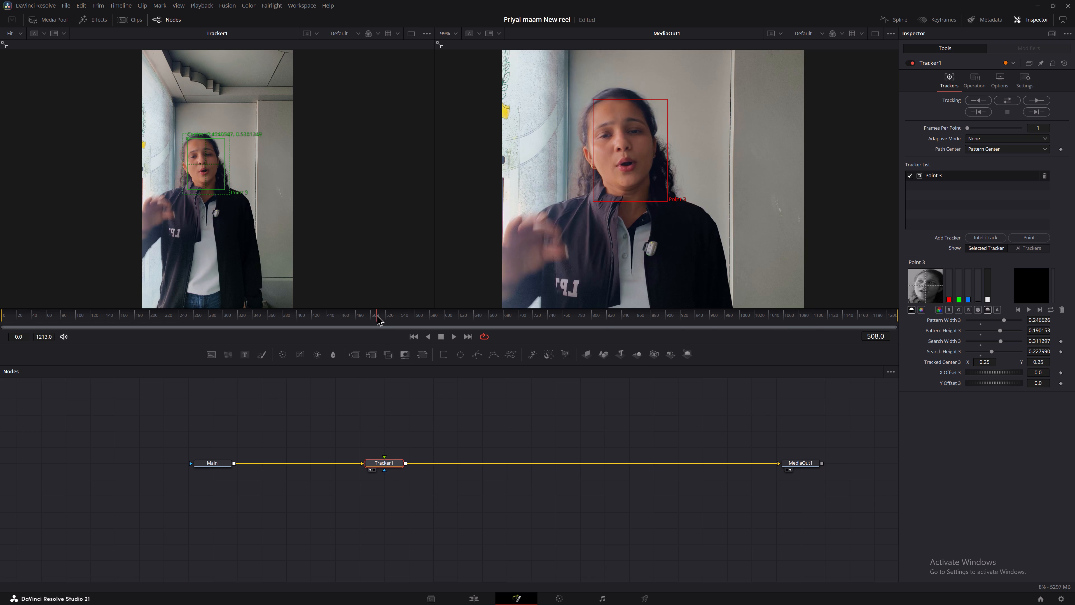
drag(594, 99, 586, 89)
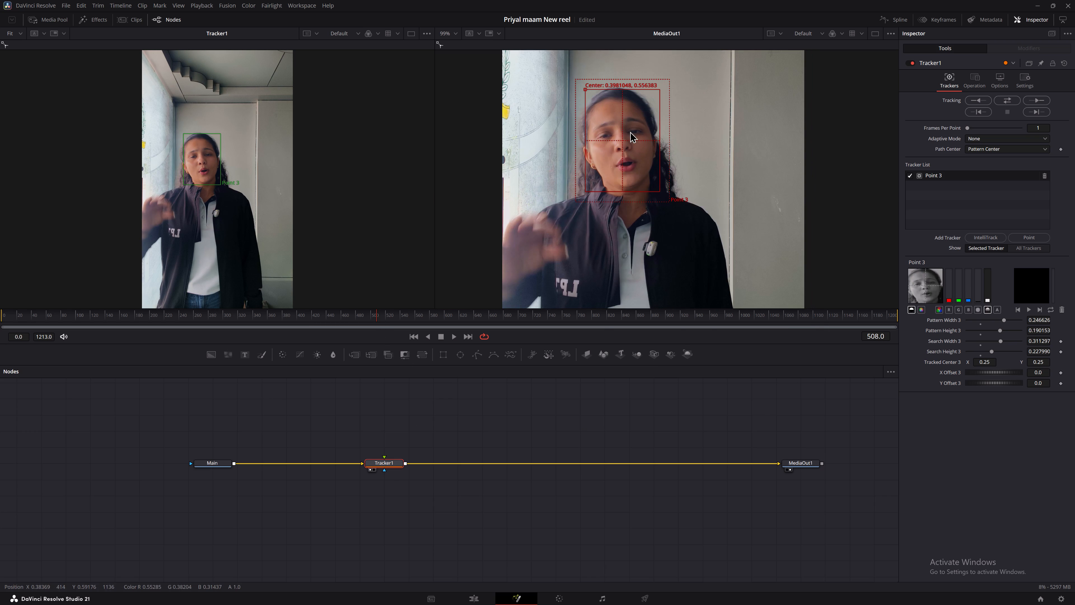
drag(658, 191, 666, 194)
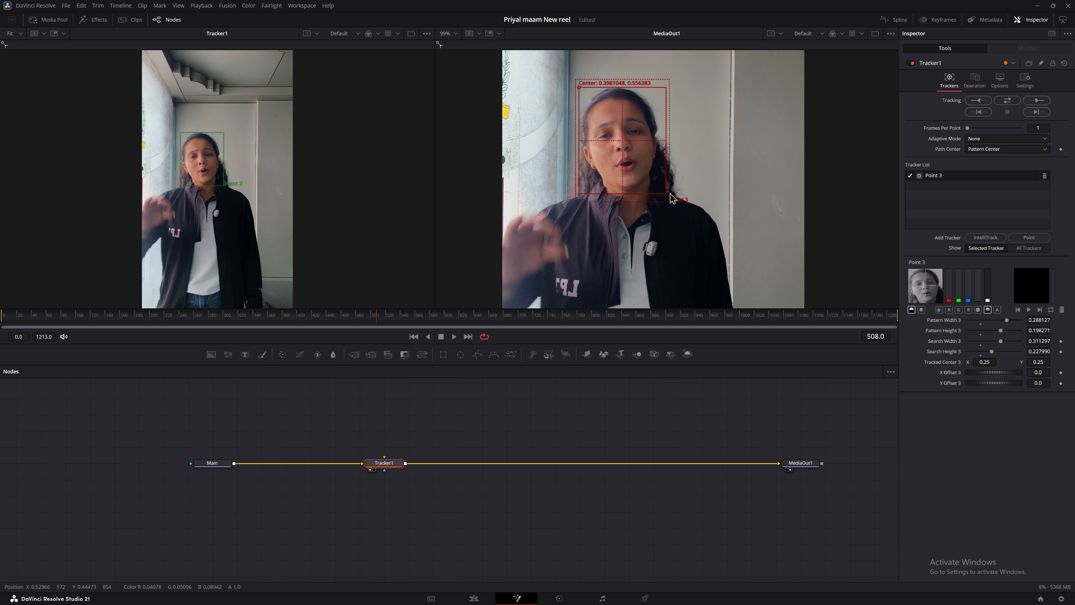
drag(667, 203, 666, 204)
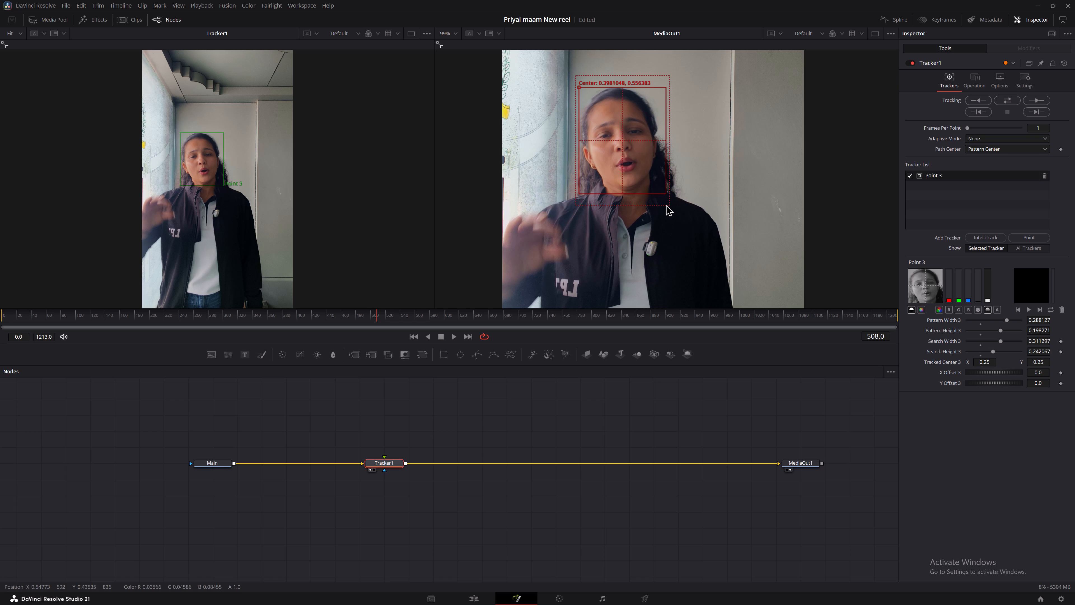
drag(666, 204, 672, 205)
drag(669, 200, 673, 200)
Set Tracker1's Adaptive Mode to Best match.
click(989, 138)
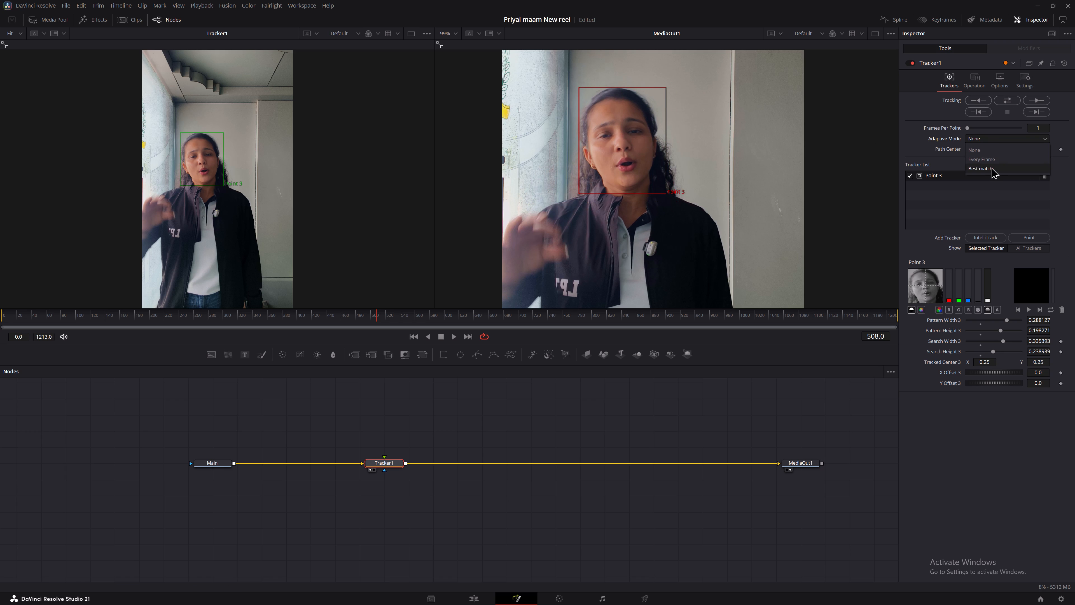
click(997, 166)
Set Tracker1's Operation to Match Move.
click(976, 80)
click(1007, 103)
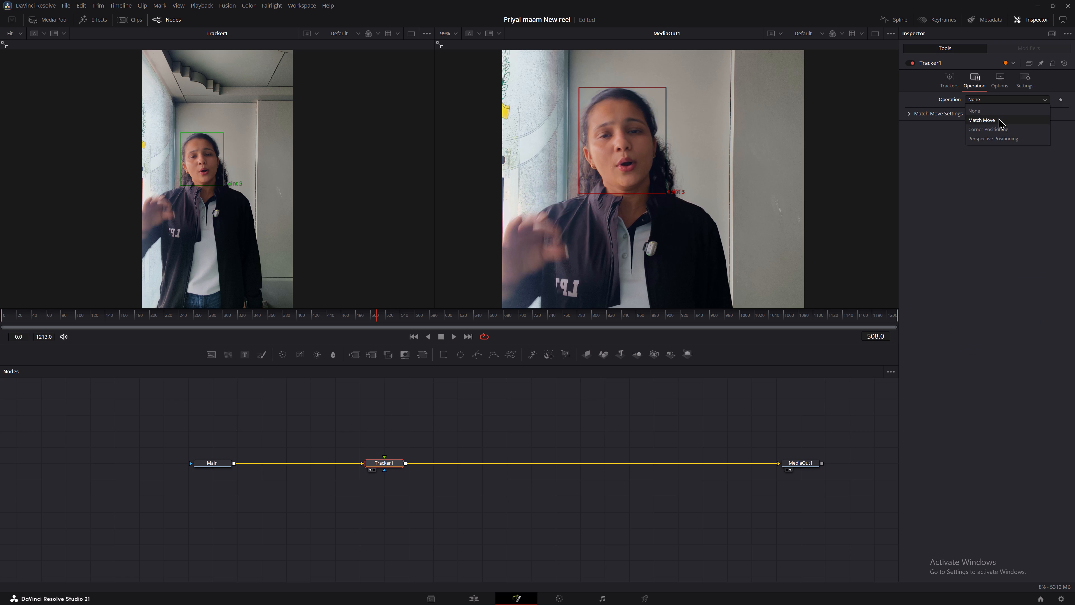
click(998, 118)
click(995, 99)
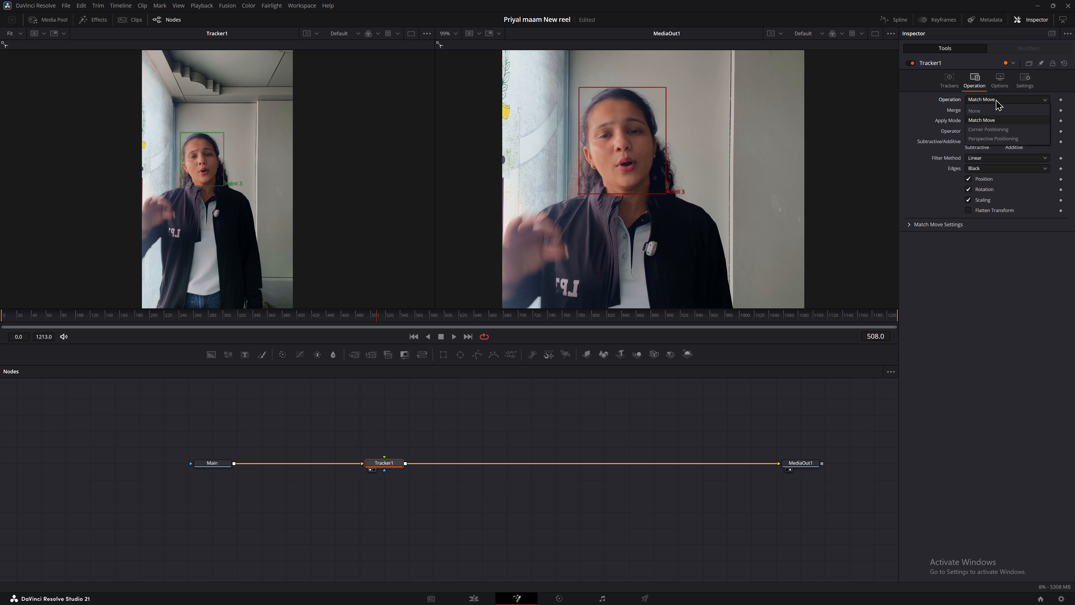
Try the red and green pattern channels for Point 3, and set its tracking channel to alpha (A).
click(947, 83)
click(1002, 158)
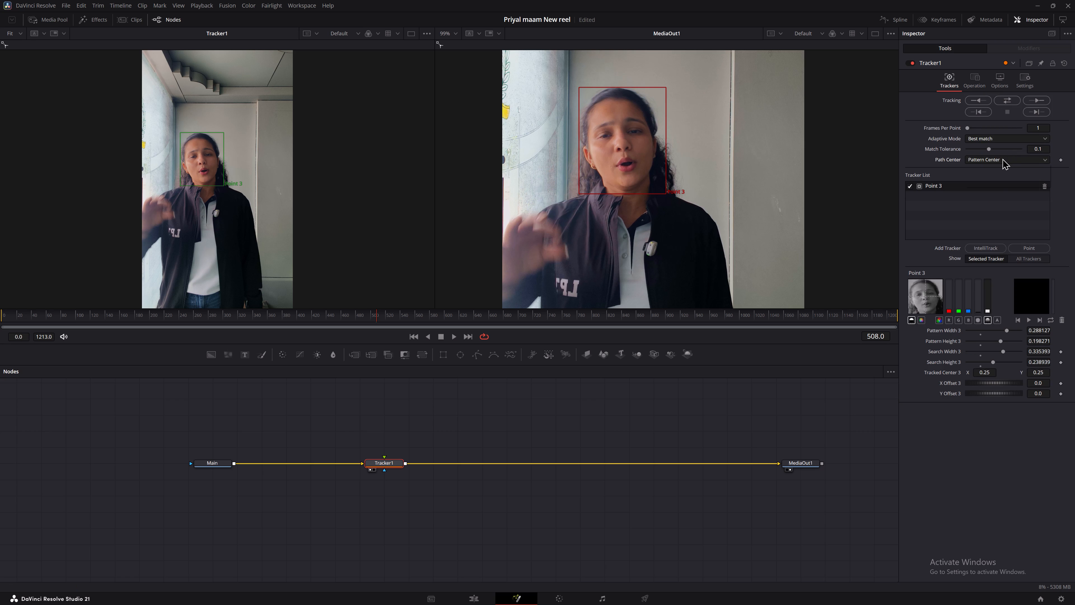
click(1002, 158)
click(998, 322)
click(950, 319)
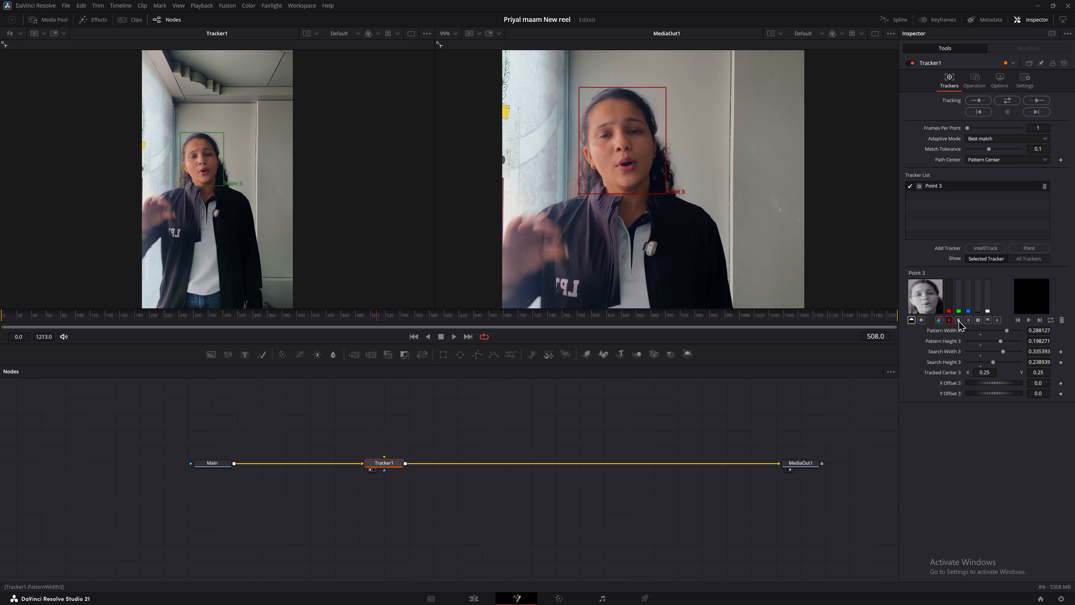
click(958, 320)
click(1001, 316)
click(999, 317)
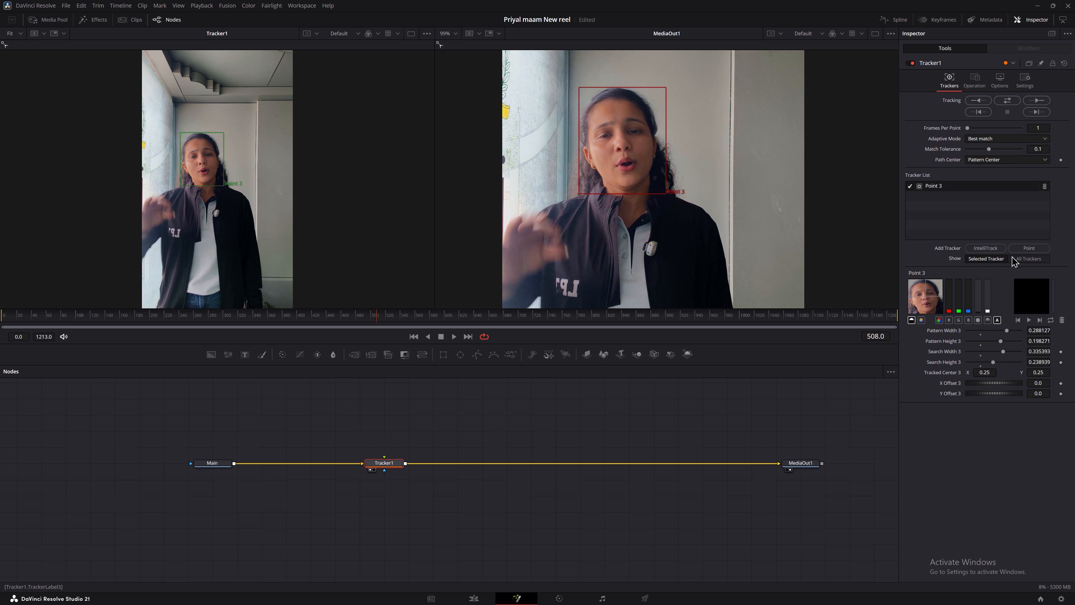
Track the face in both directions from frame 508.
click(1004, 102)
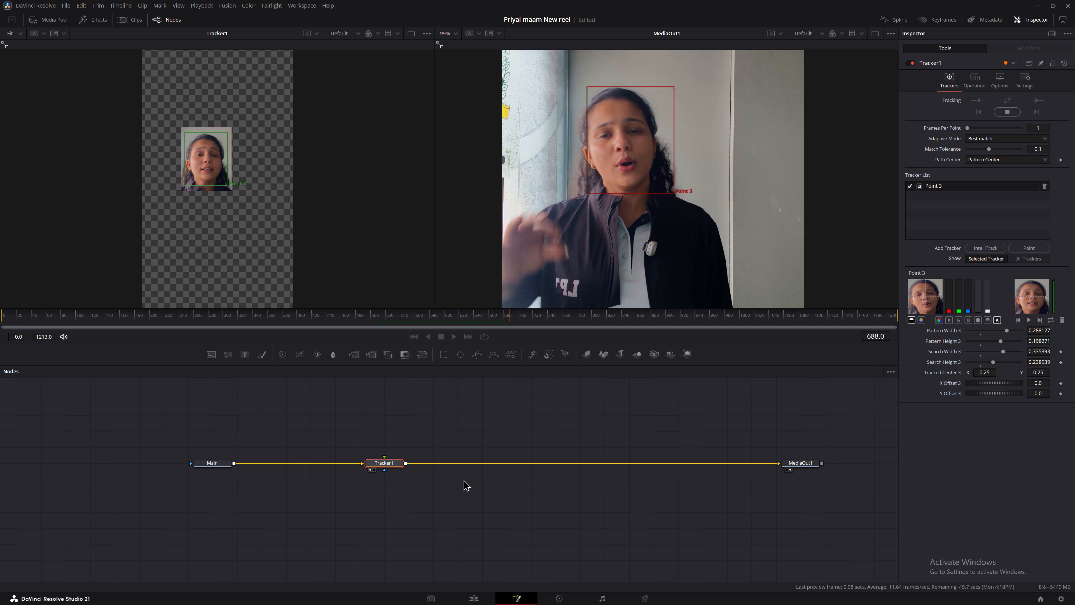
Switch to Chrome and open the YouTube home page in a new tab.
key(alt+Tab)
right_click(585, 334)
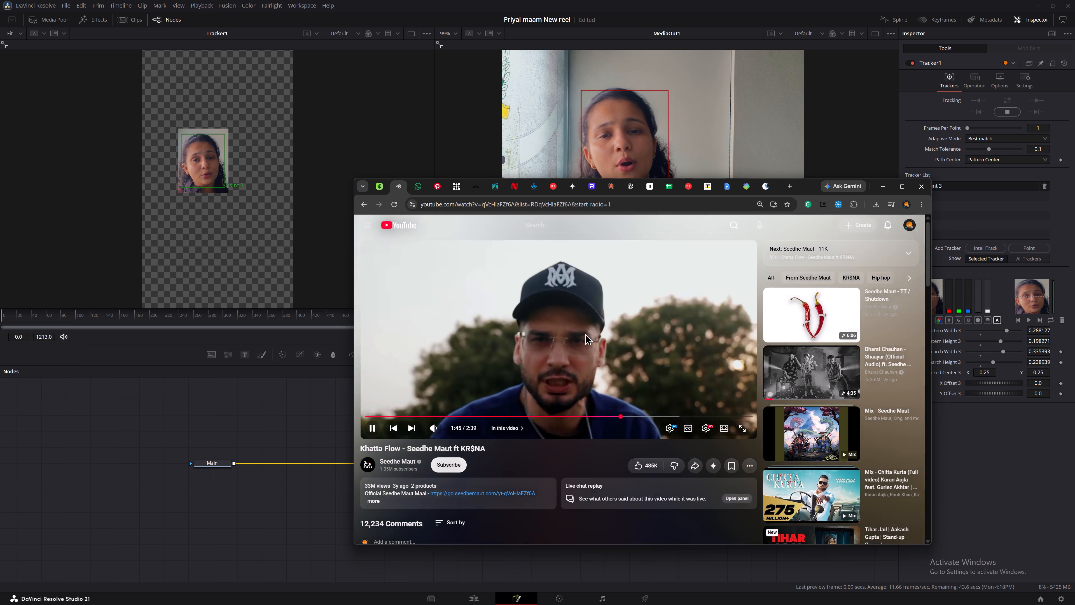
right_click(501, 299)
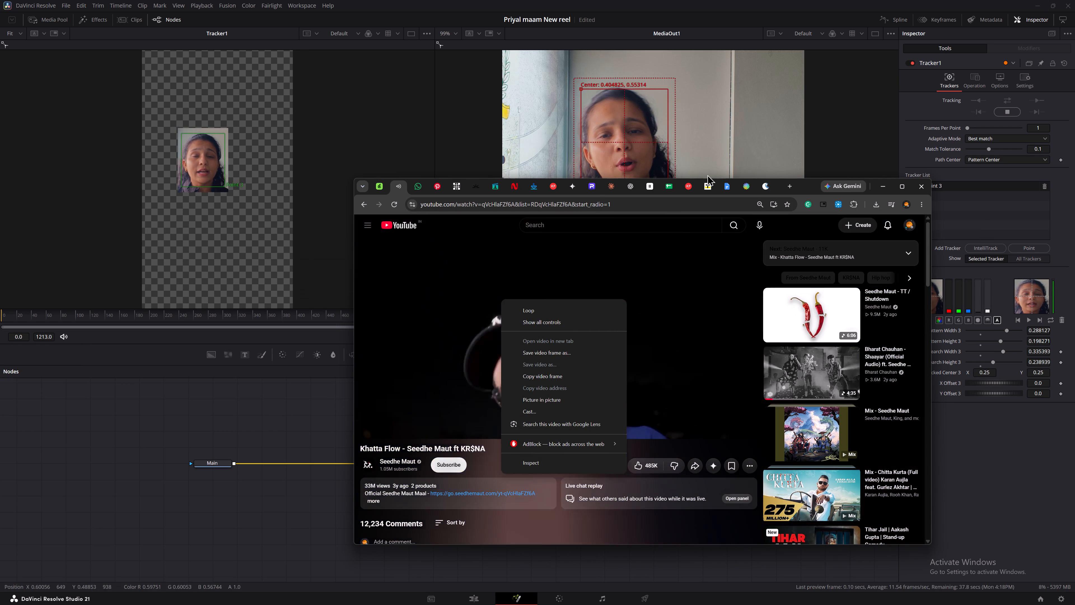
click(789, 183)
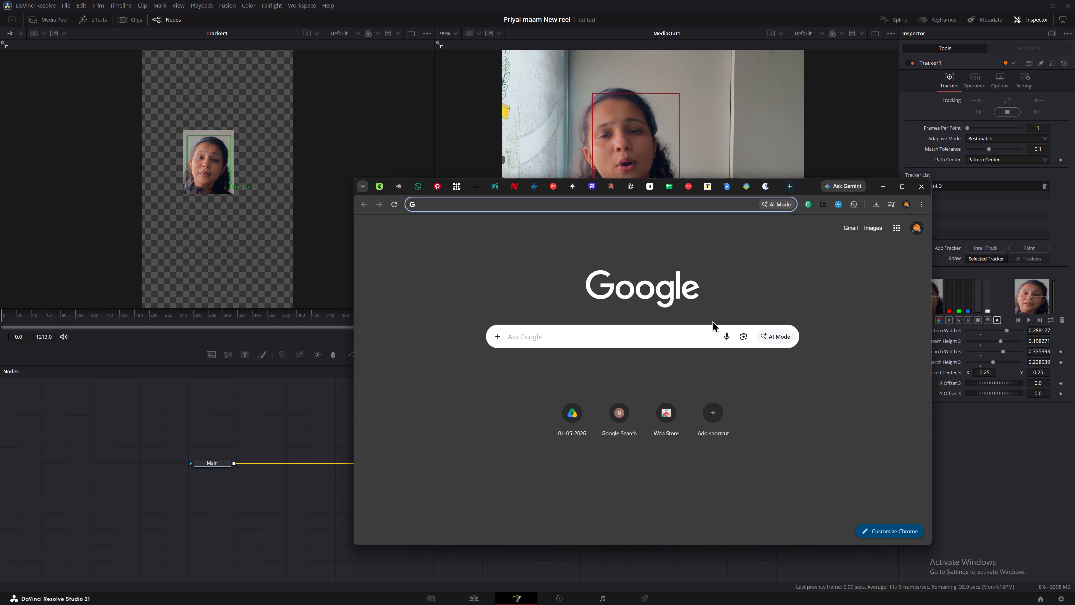
click(896, 225)
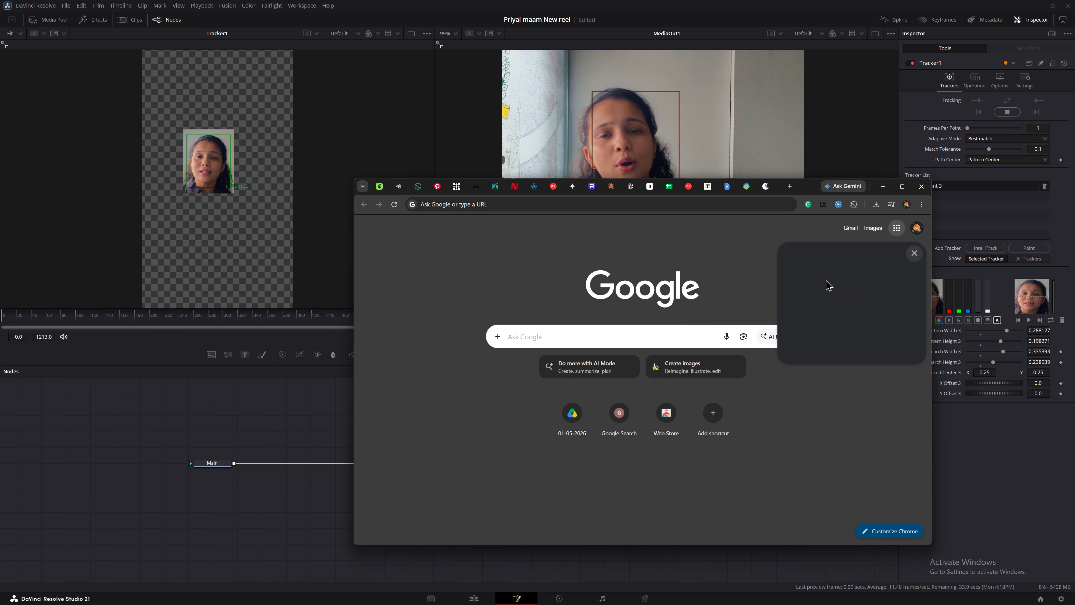
click(894, 231)
click(894, 231)
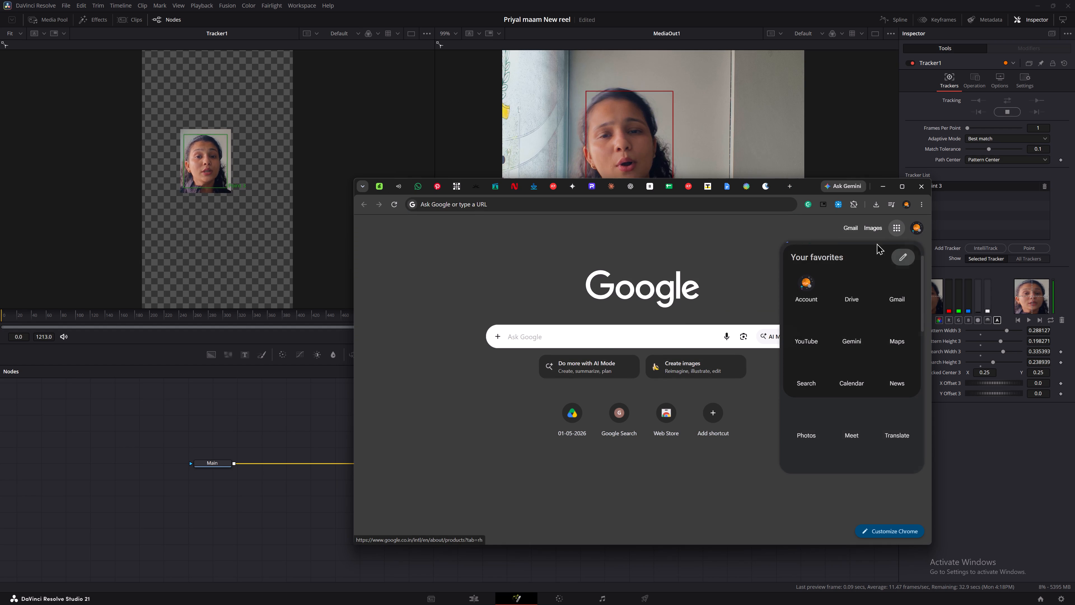
click(814, 333)
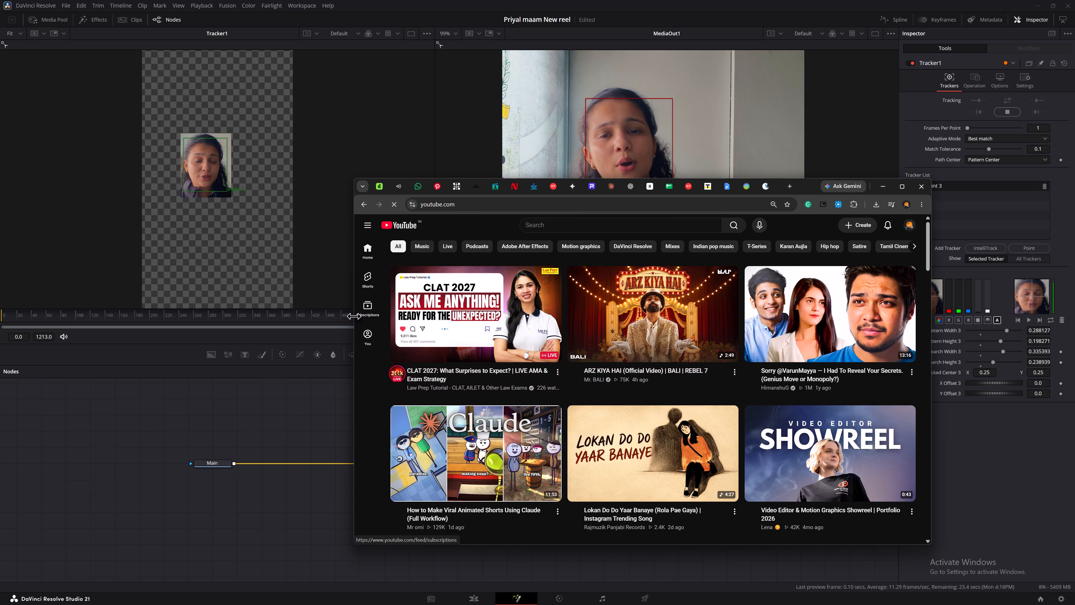
Search YouTube for IPMAT and look through the results.
click(562, 224)
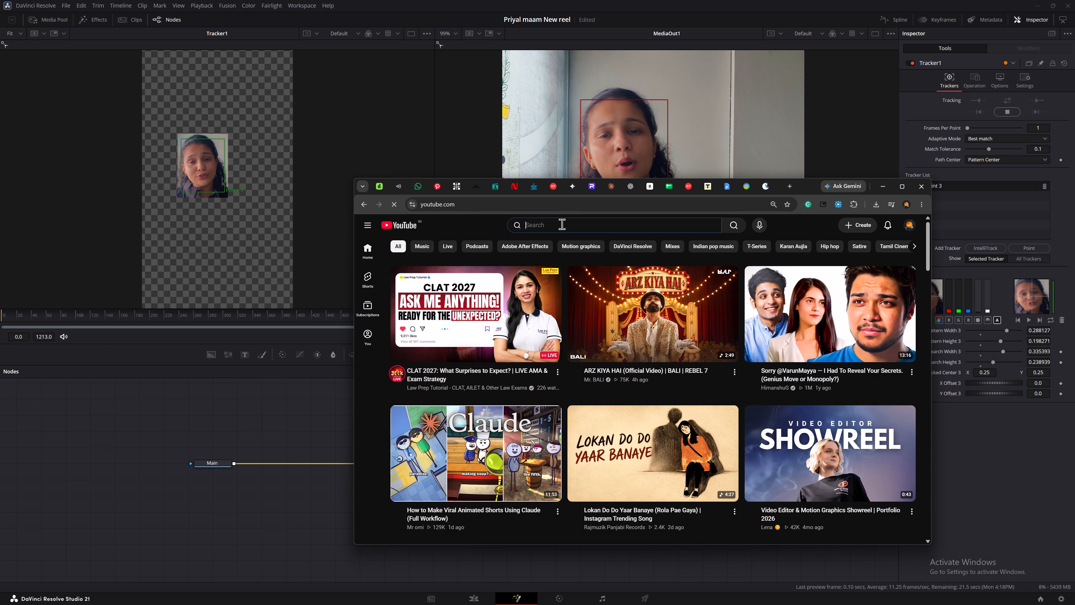
text(IP)
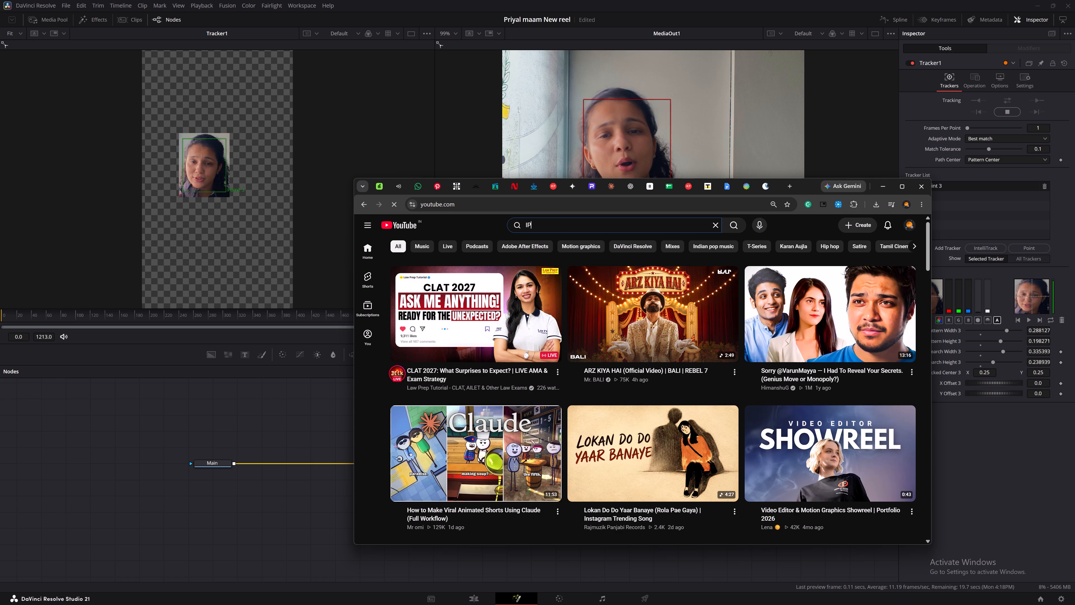
text(MAT)
key(space)
key(Return)
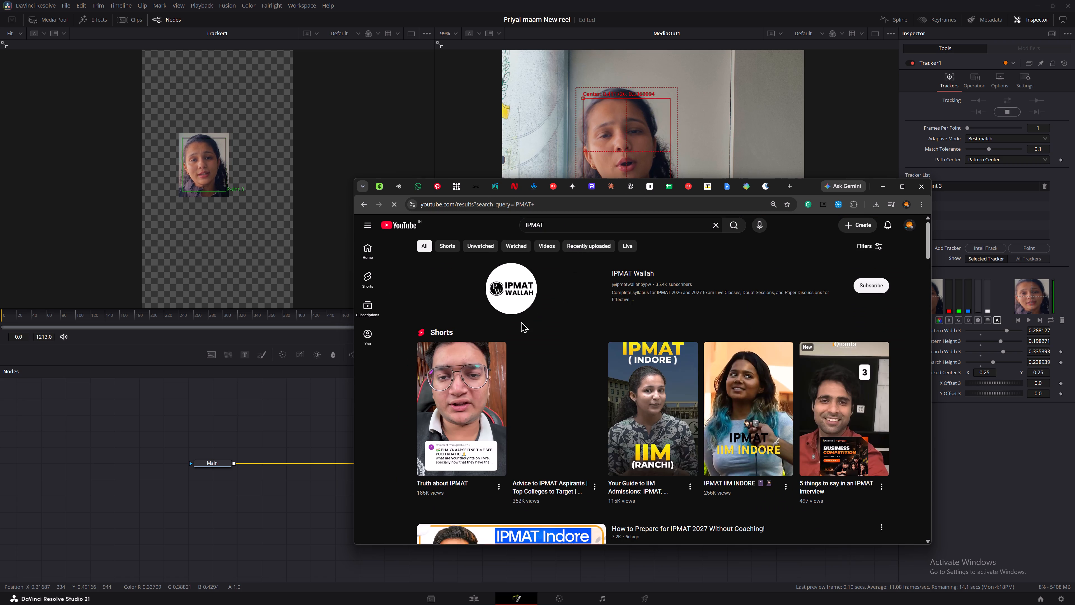
scroll(513, 310, down, 2)
scroll(536, 338, down, 1)
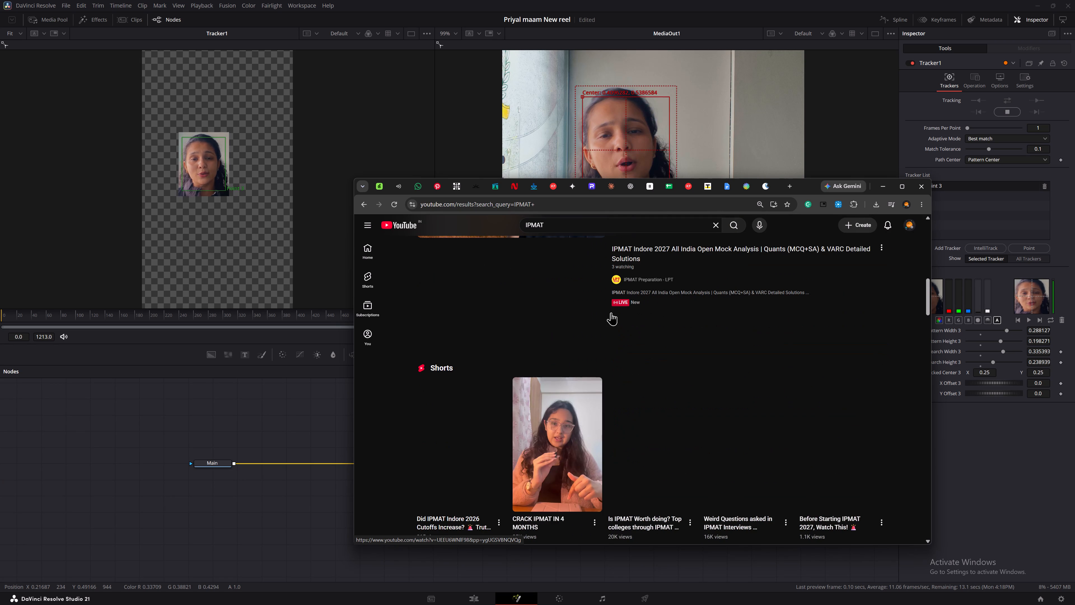
Open the IPMAT Indore 2027 All India Open Mock Analysis live stream, like it and mute its sound.
click(497, 293)
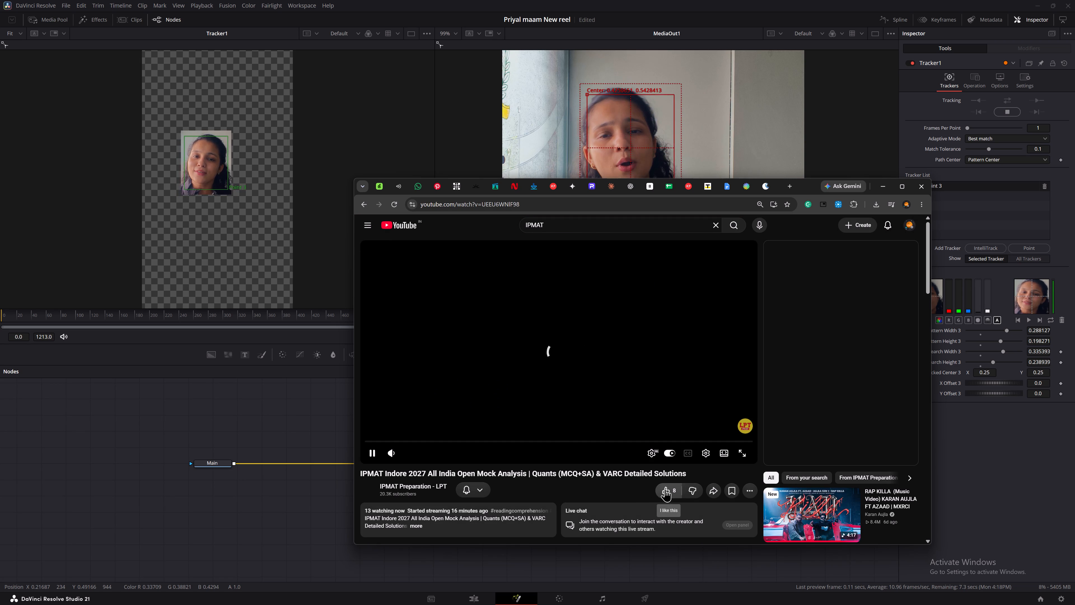
click(665, 489)
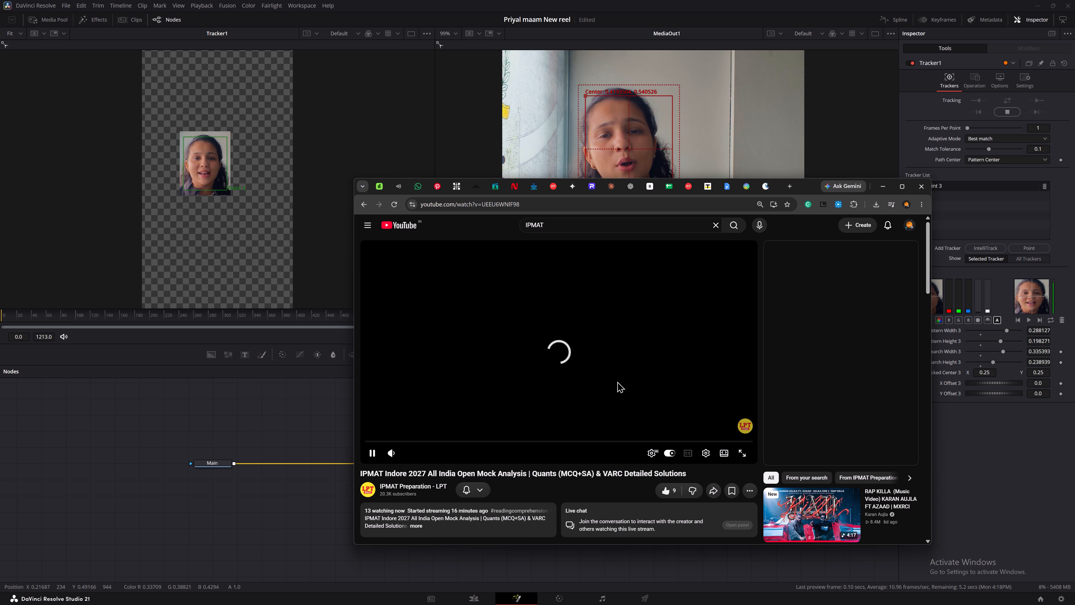
drag(402, 454, 390, 454)
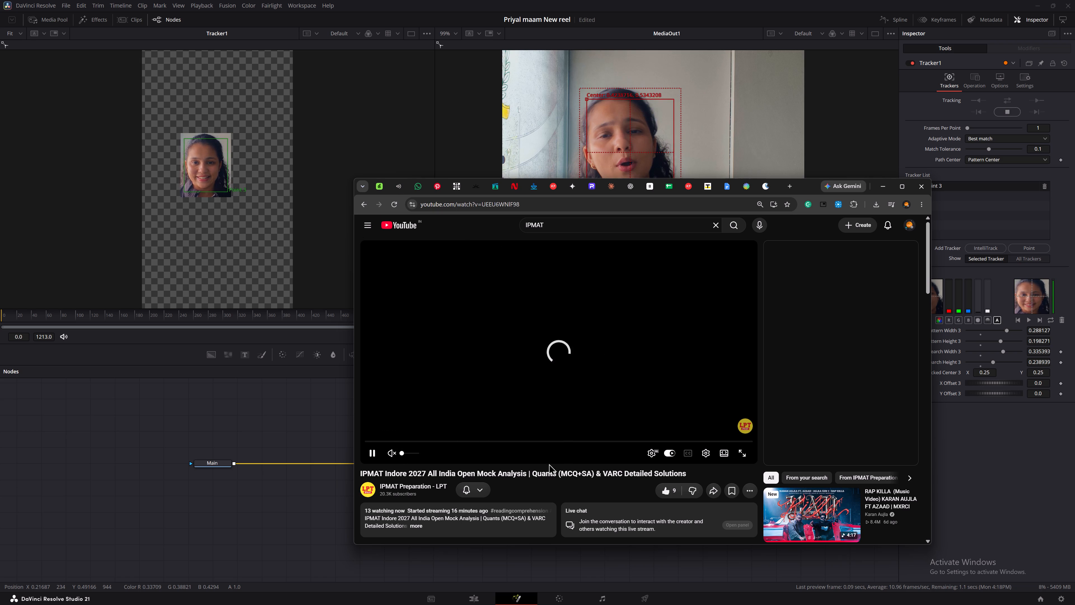
Return to the tab playing Khatta Flow and open the suggested video KR$NA ft. Seedhe Maut - Hola Amigo.
click(395, 184)
right_click(599, 359)
right_click(523, 308)
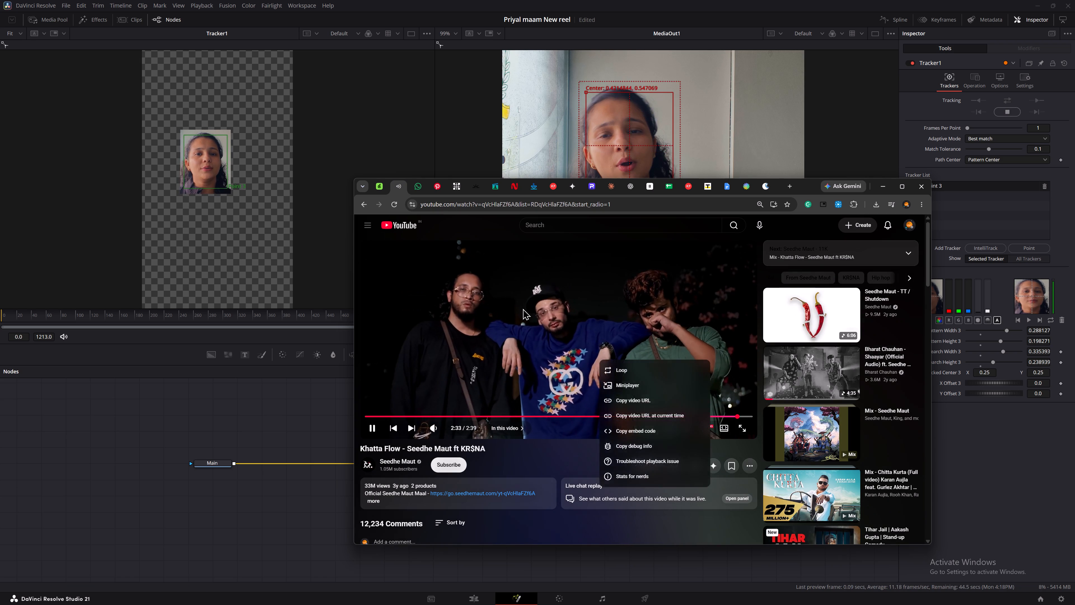
scroll(822, 475, down, 2)
scroll(821, 477, up, 1)
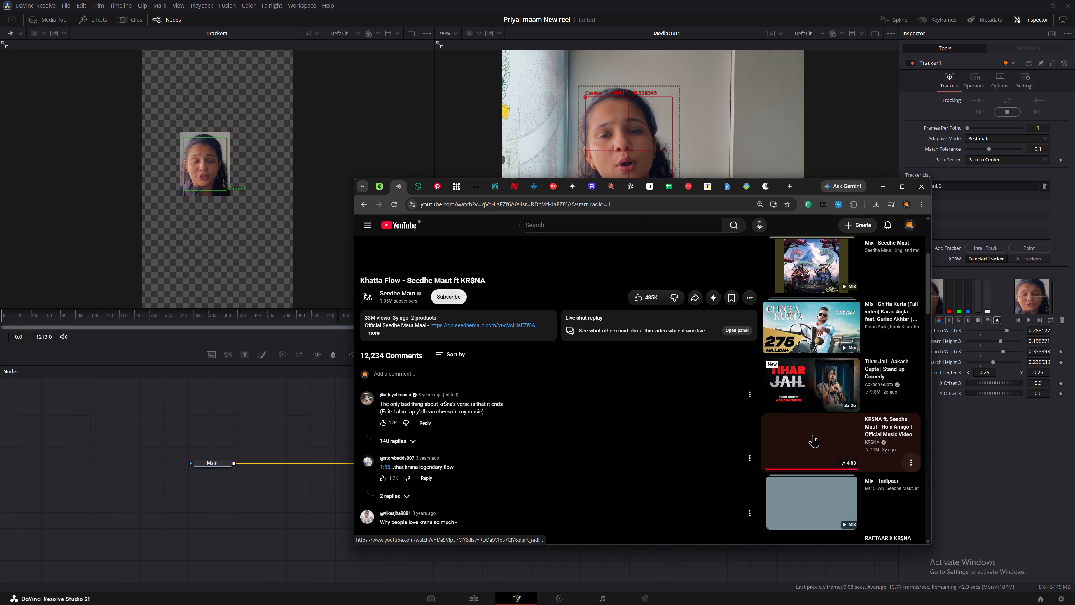
click(813, 434)
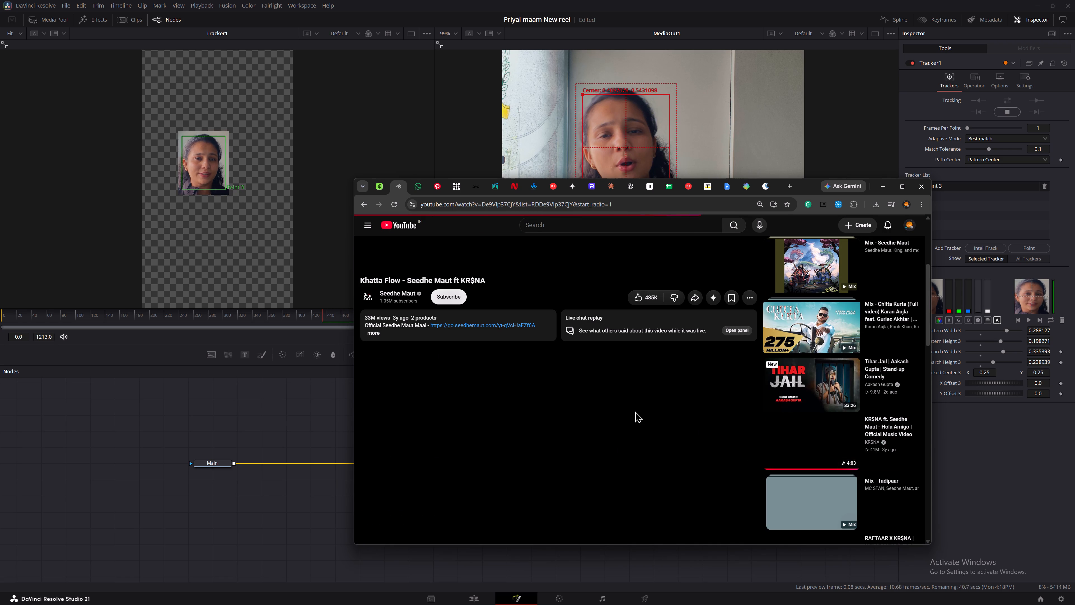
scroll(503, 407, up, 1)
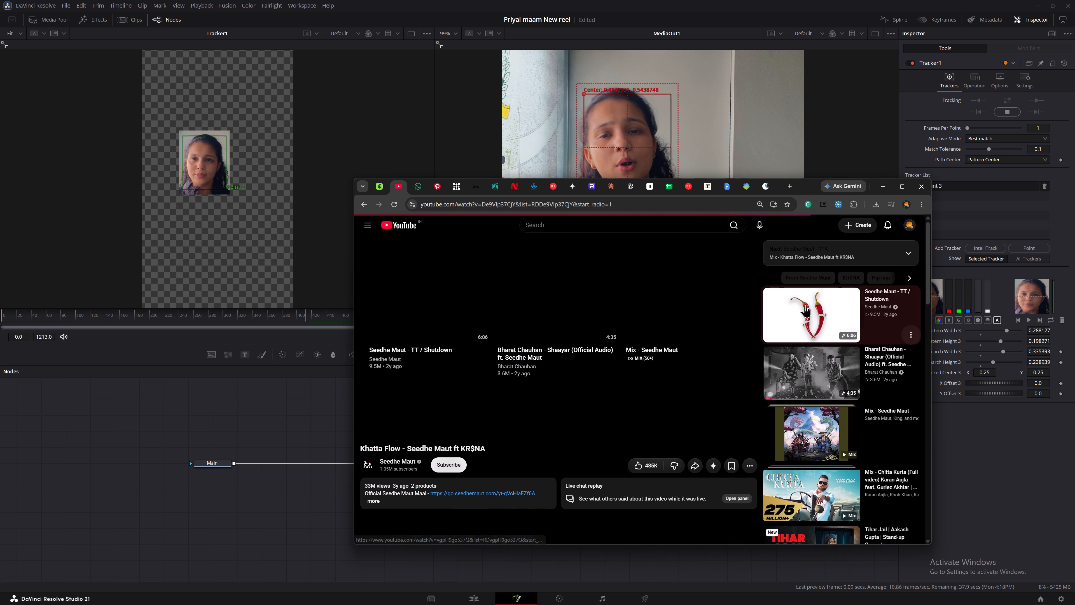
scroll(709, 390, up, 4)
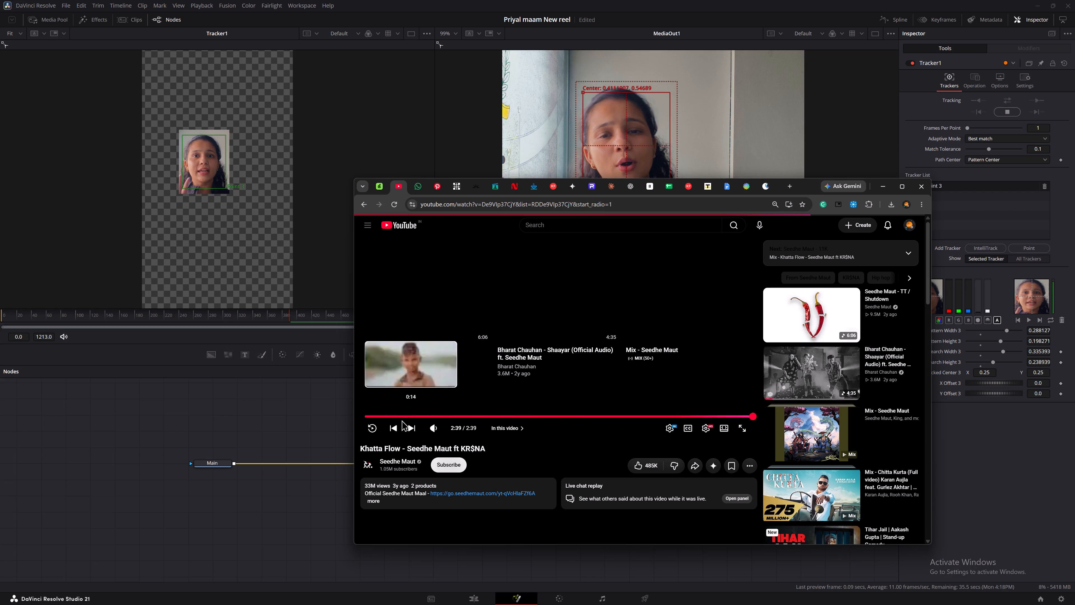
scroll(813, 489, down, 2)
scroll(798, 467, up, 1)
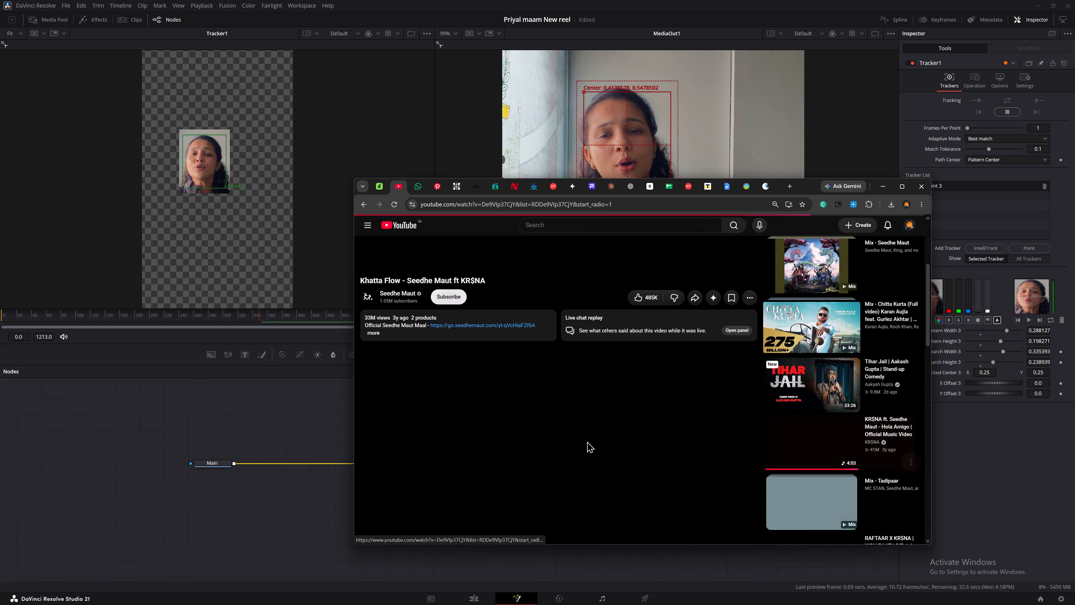
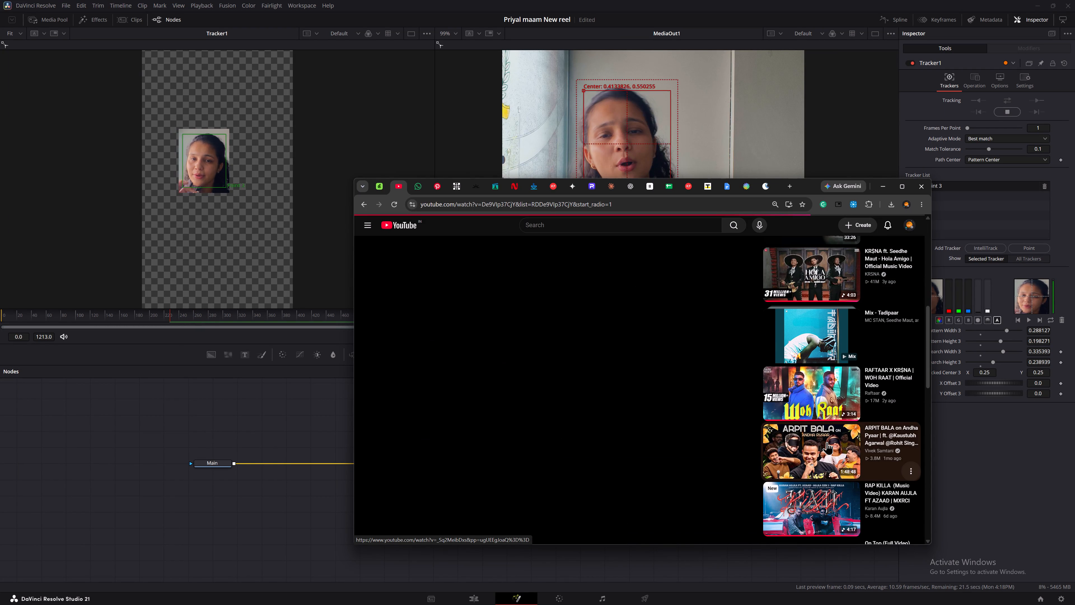
Look through the suggested videos on the YouTube watch page and try to open Seedhe Maut - 11K.
scroll(773, 435, down, 1)
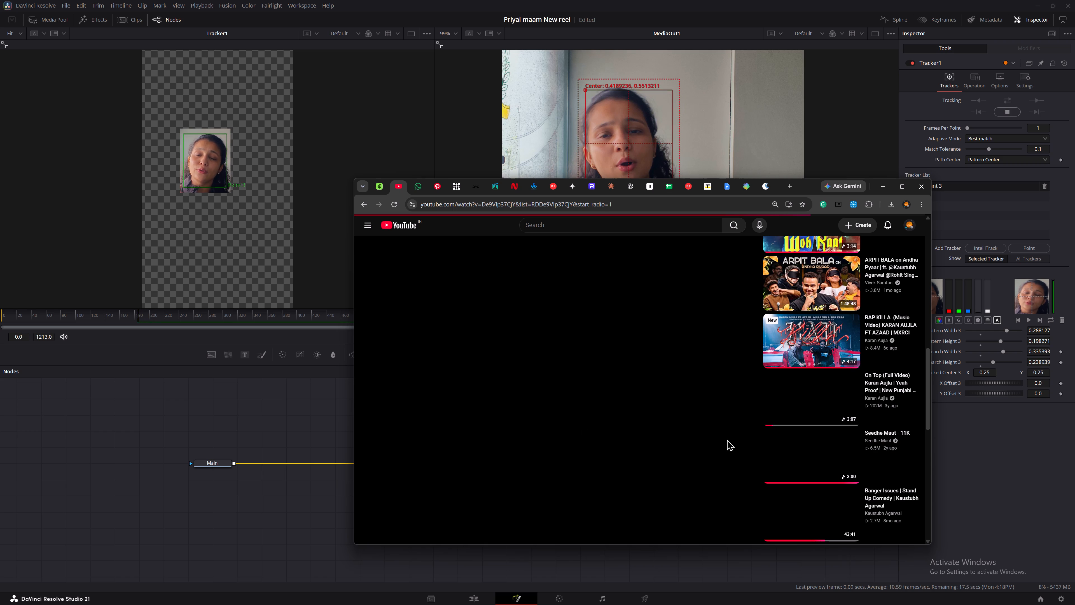
click(790, 450)
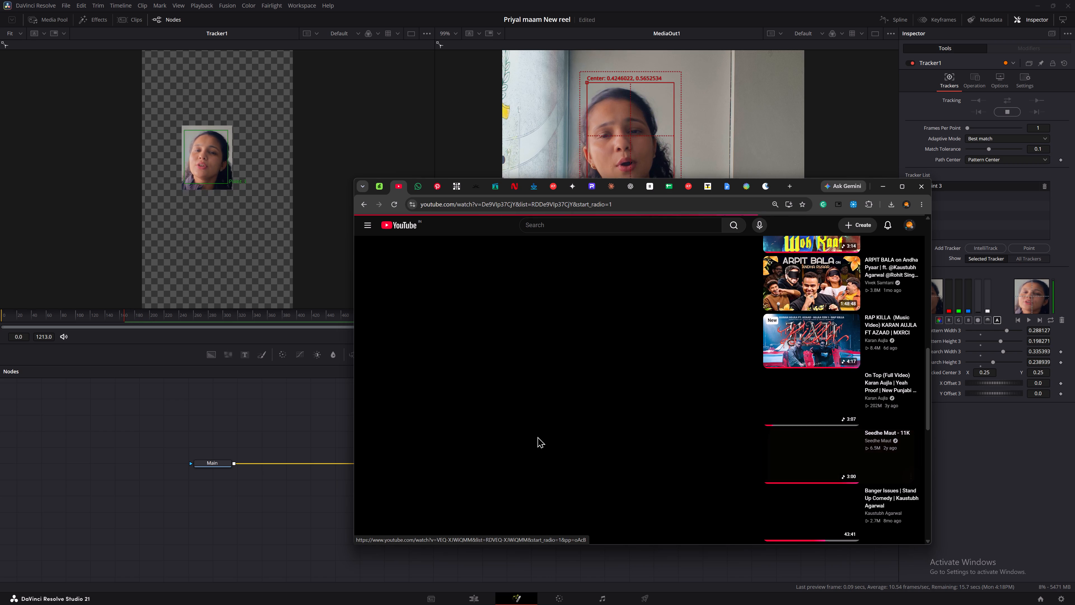
scroll(455, 437, up, 4)
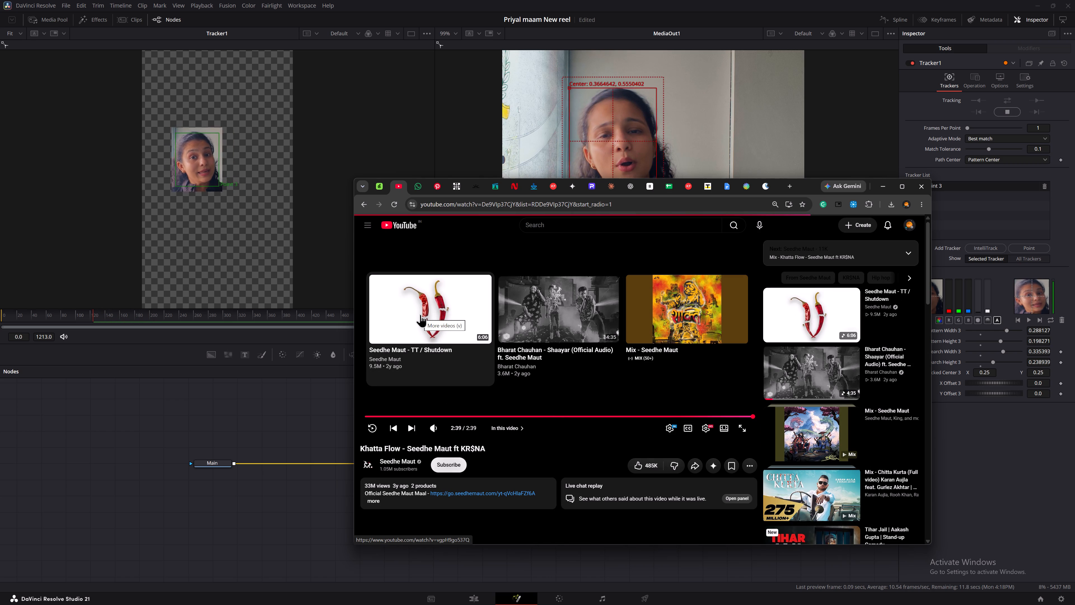
Switch back to the Fusion node editor in DaVinci Resolve.
click(256, 406)
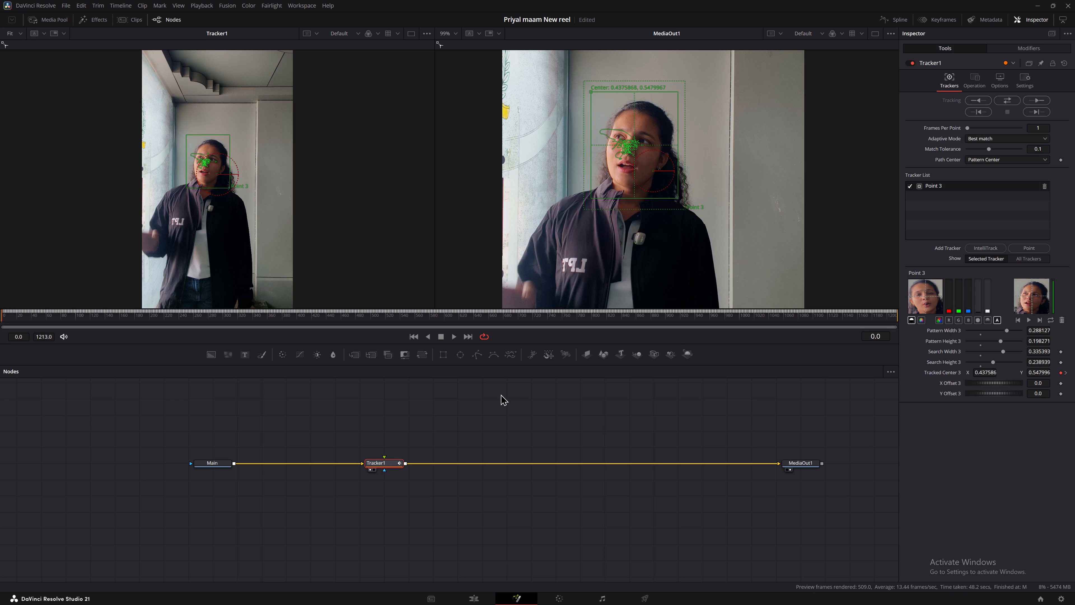
Set the Merge option of Tracker1's Match Move operation to BG only.
click(977, 83)
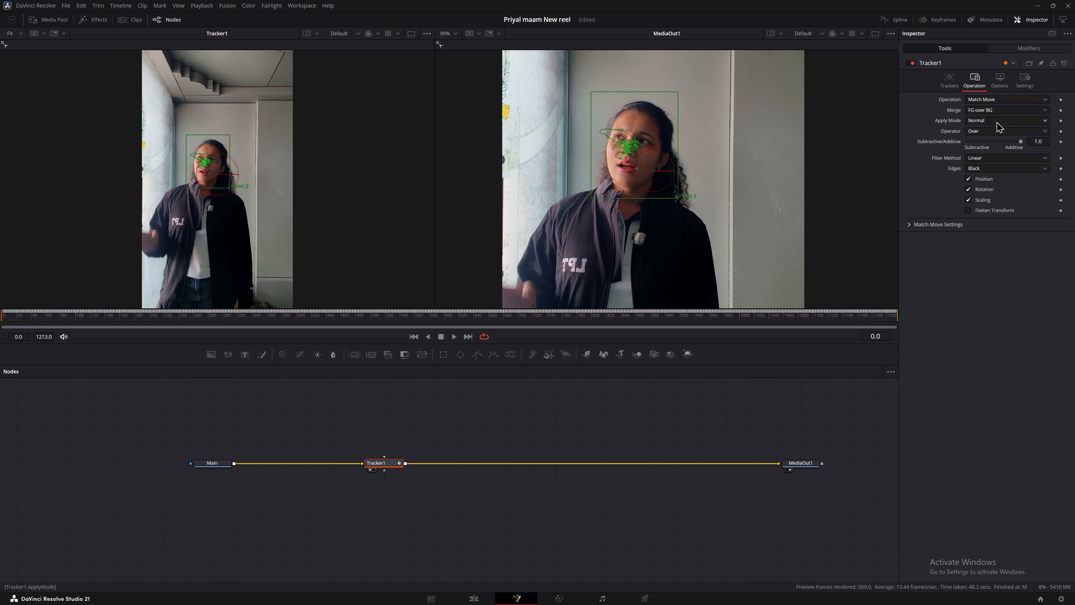
click(996, 112)
click(995, 122)
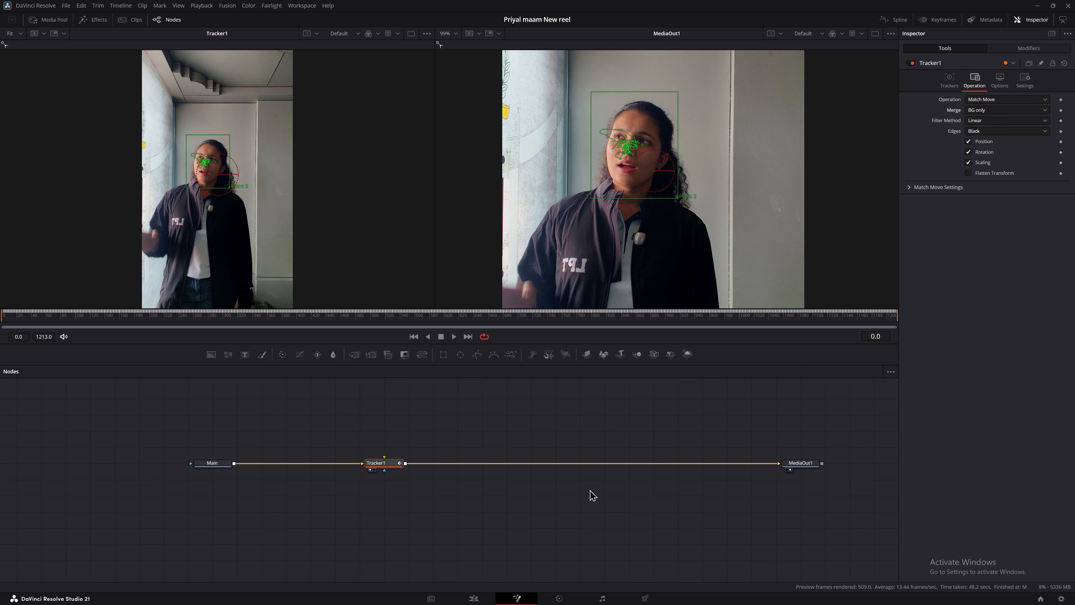
Return to the Edit page and play the reel to about 11 seconds to examine the tracked framing.
click(475, 601)
key(space)
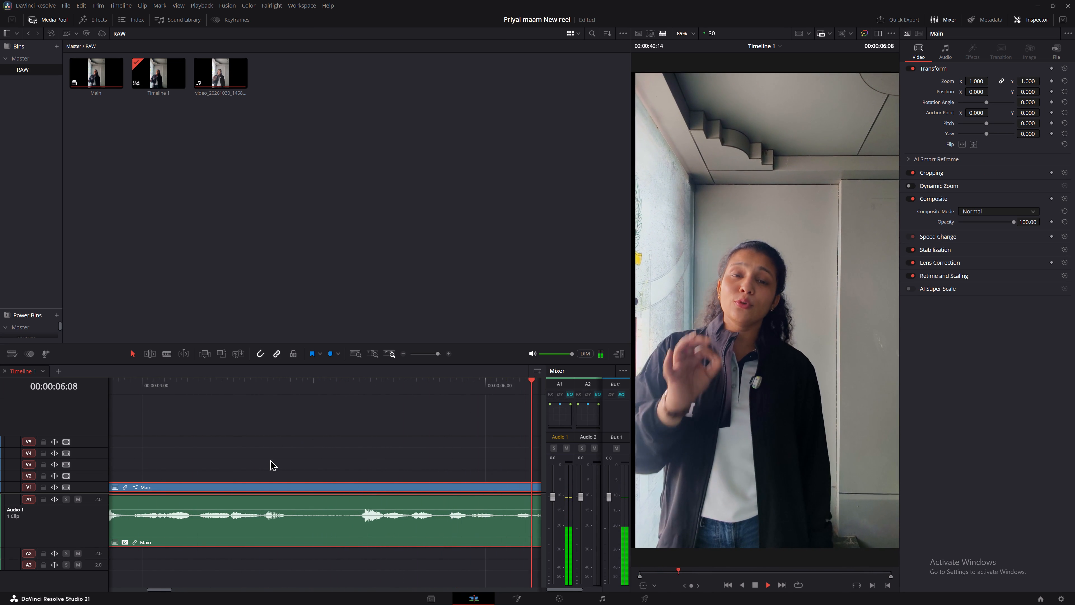
key(space)
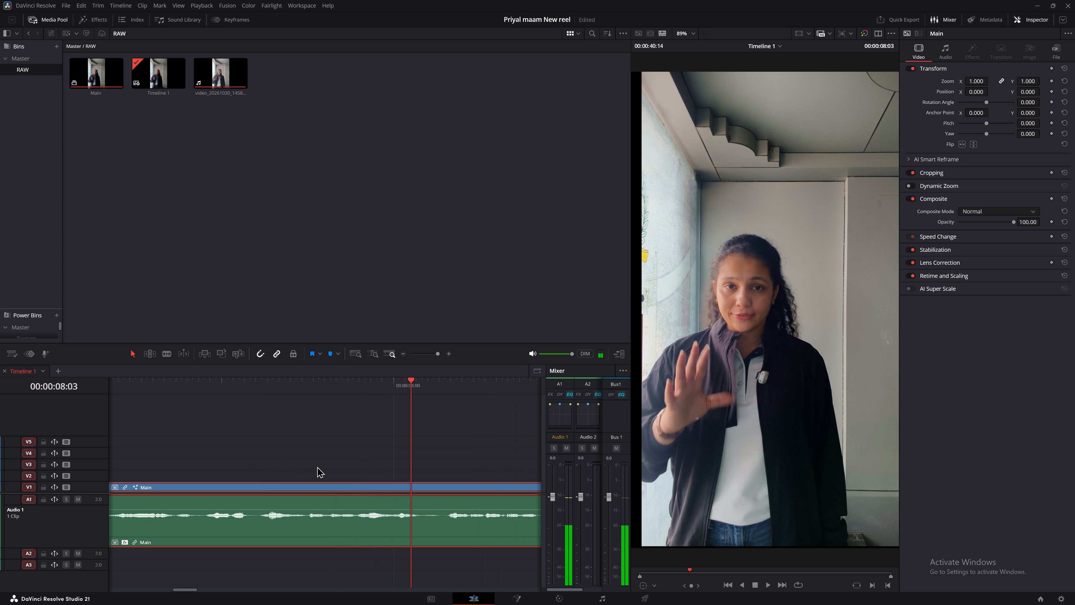
key(space)
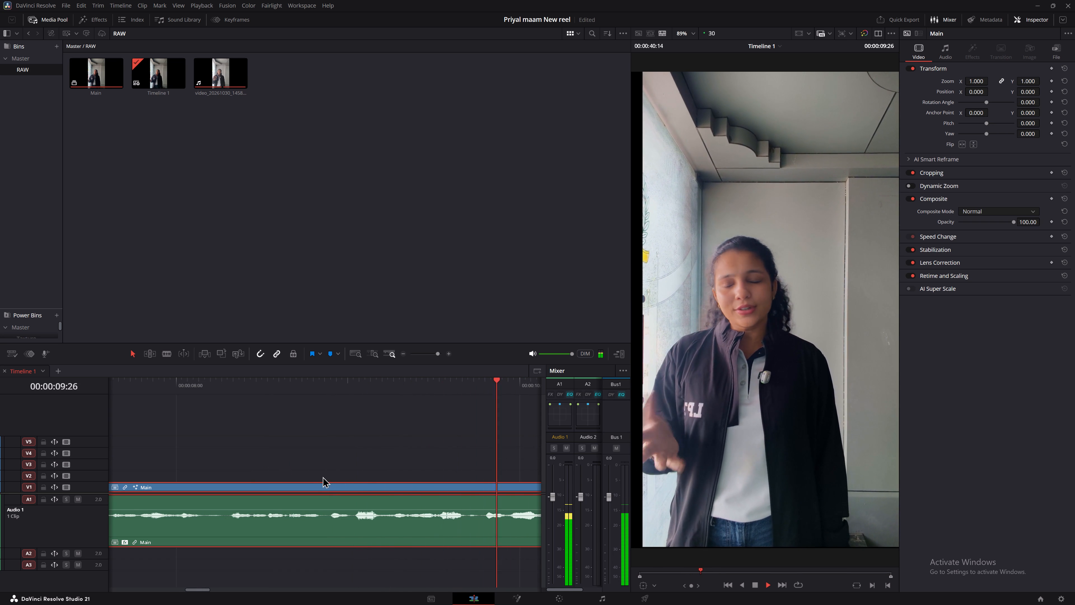
key(space)
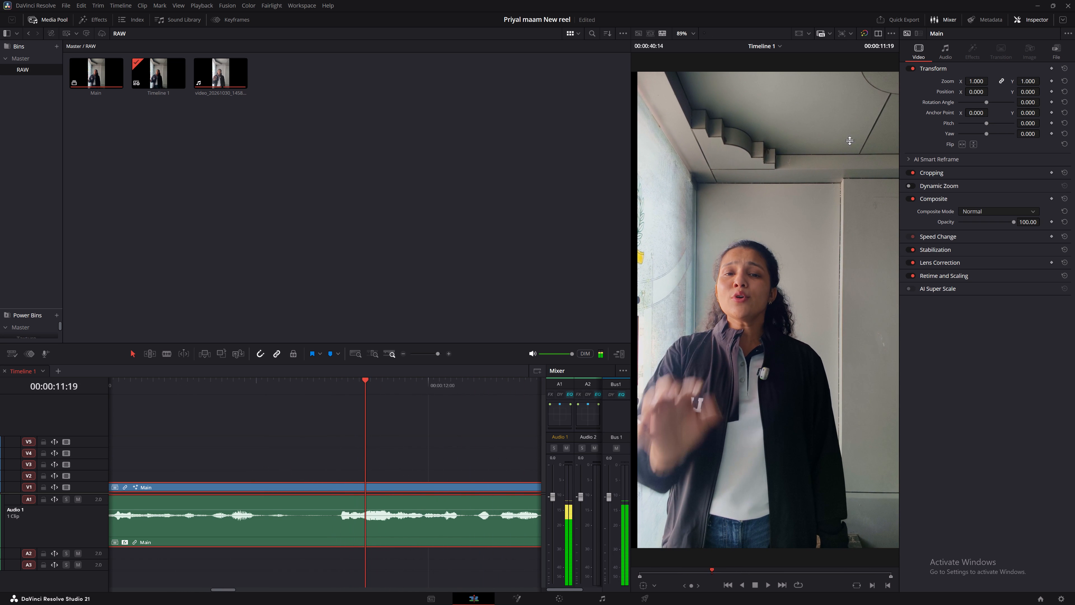
Show the viewer guides and set the Main clip's zoom to 1.31 on both axes.
click(798, 33)
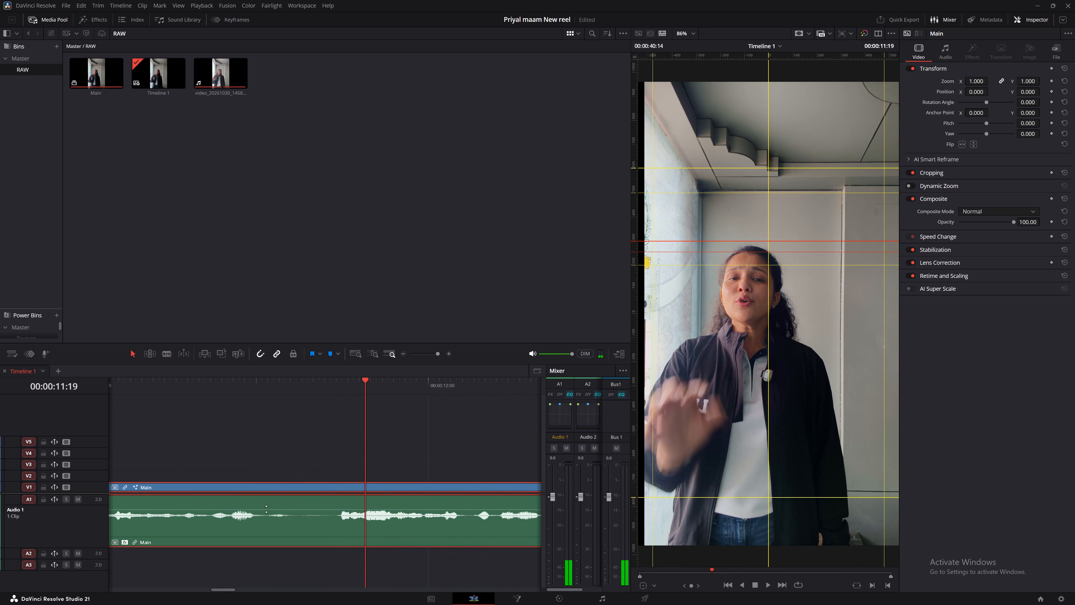
click(273, 490)
drag(1034, 80, 1037, 80)
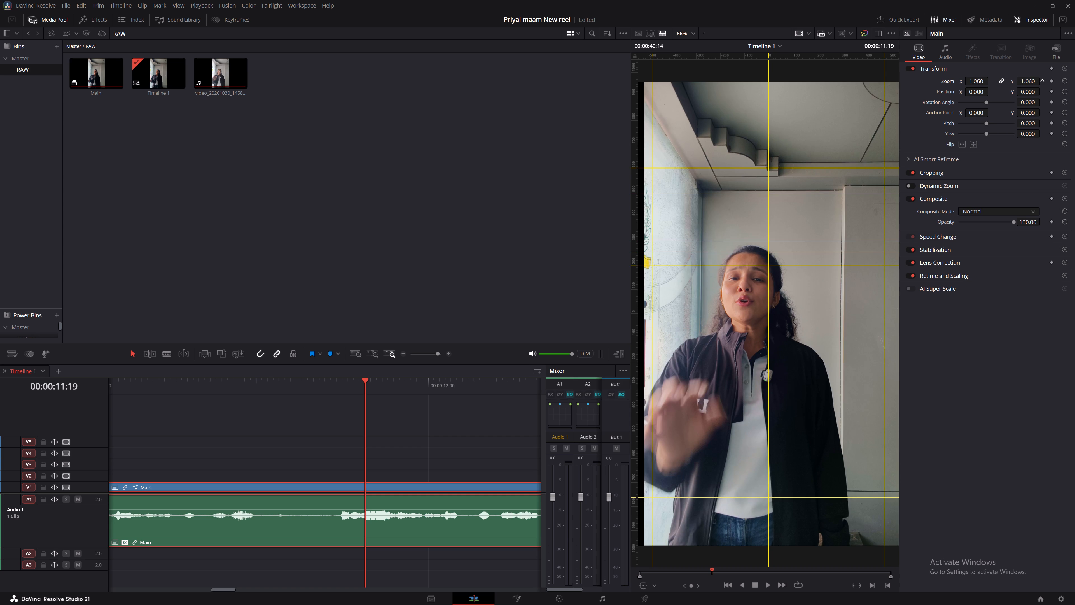
drag(1037, 80, 1046, 80)
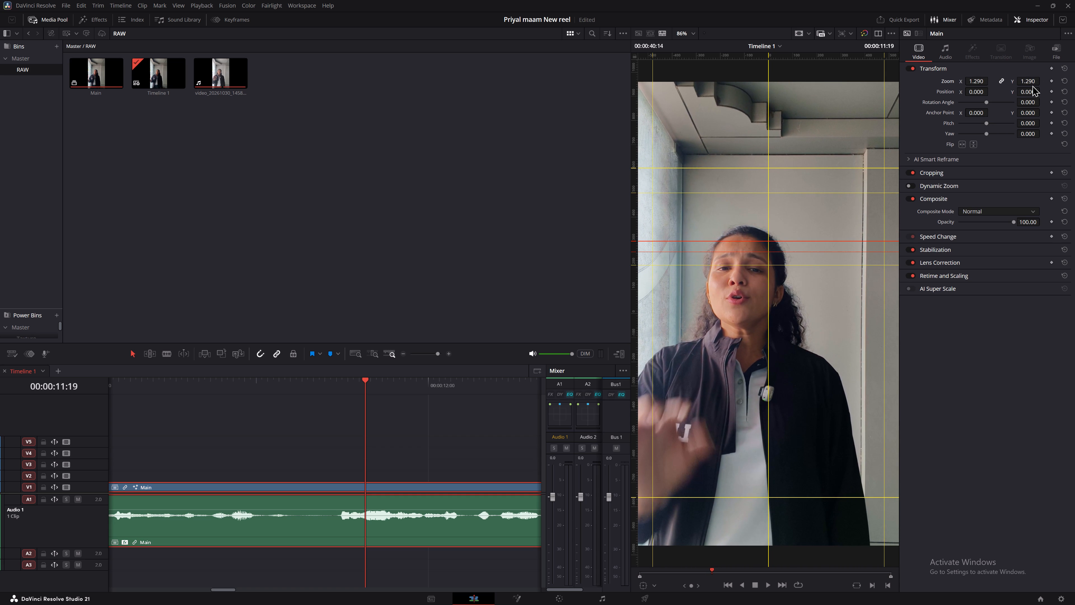
click(1033, 82)
Reposition the Main clip to X 84 and Y 95, lining the speaker's face up with the centre guide.
drag(1029, 90, 1056, 91)
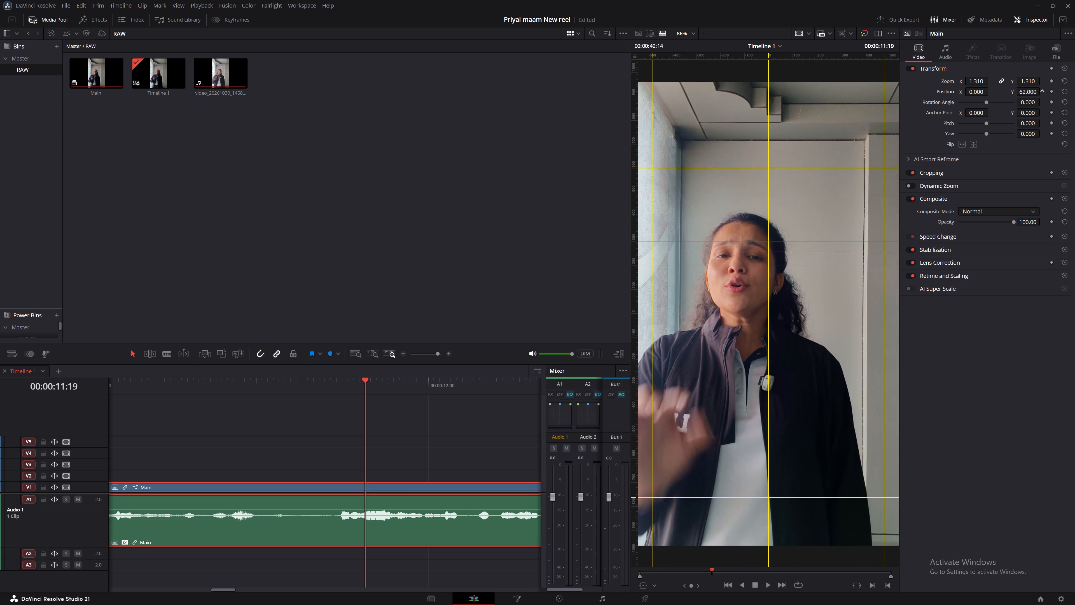
drag(1056, 91, 539, 302)
key(space)
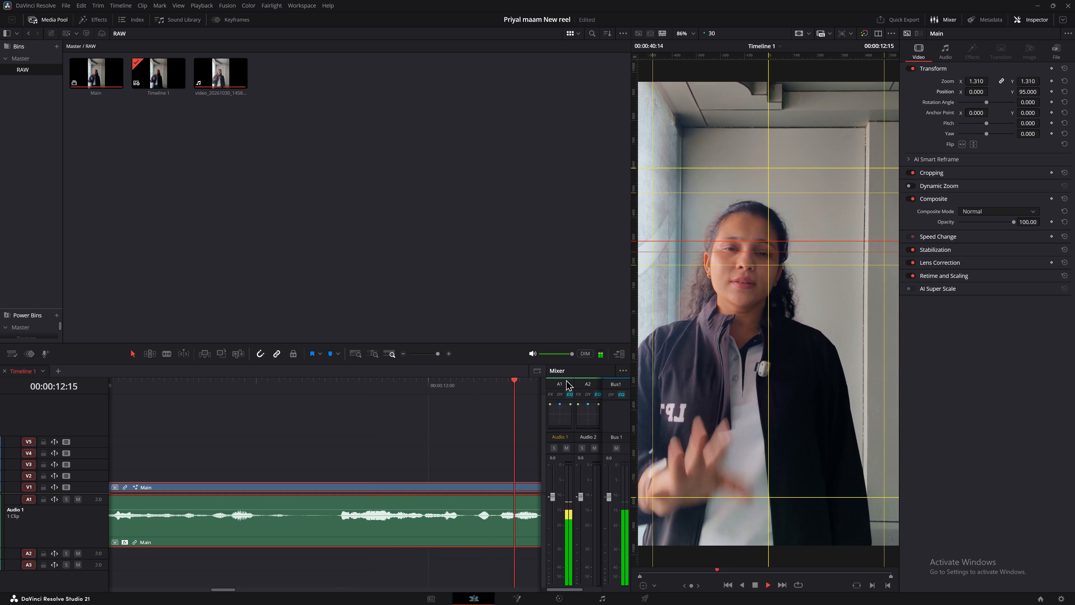
key(space)
drag(973, 94, 1001, 96)
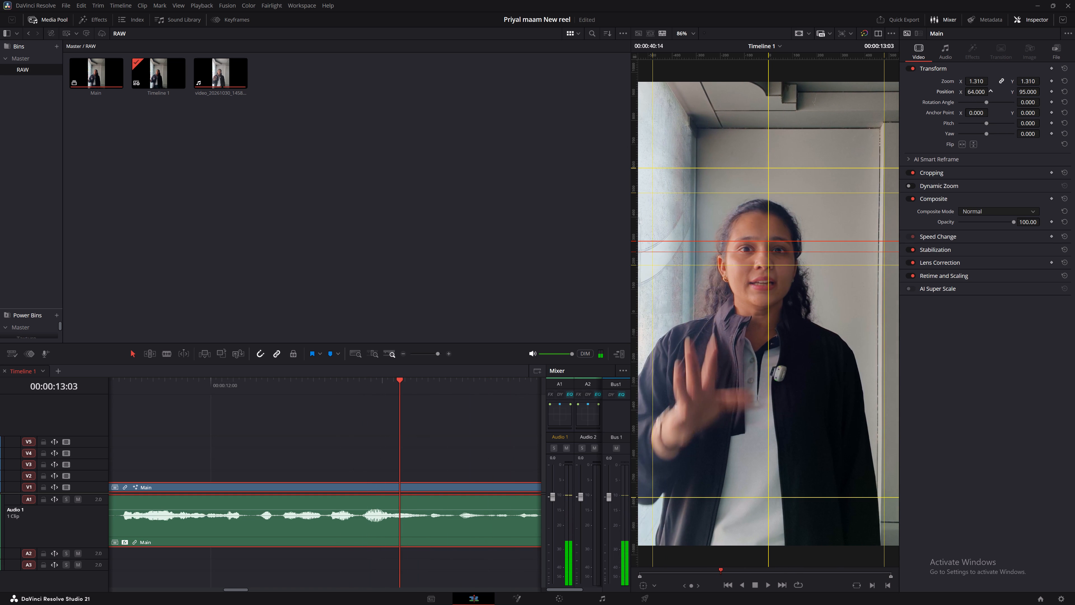
drag(1001, 96, 1008, 99)
Play the reel from about 13 seconds and again from its opening to examine the new framing against the guides.
key(space)
click(393, 250)
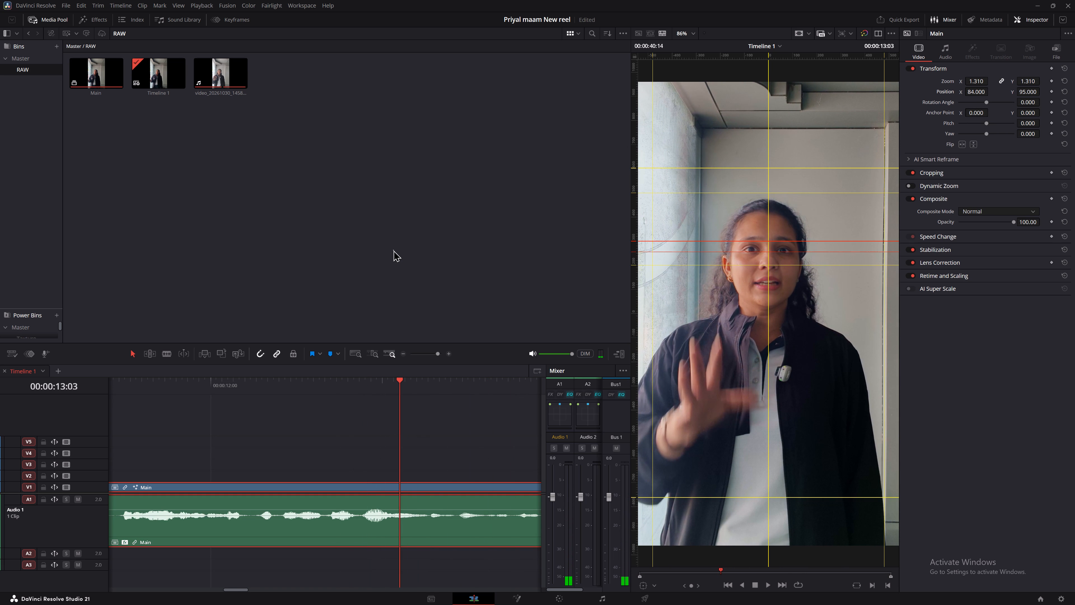
key(space)
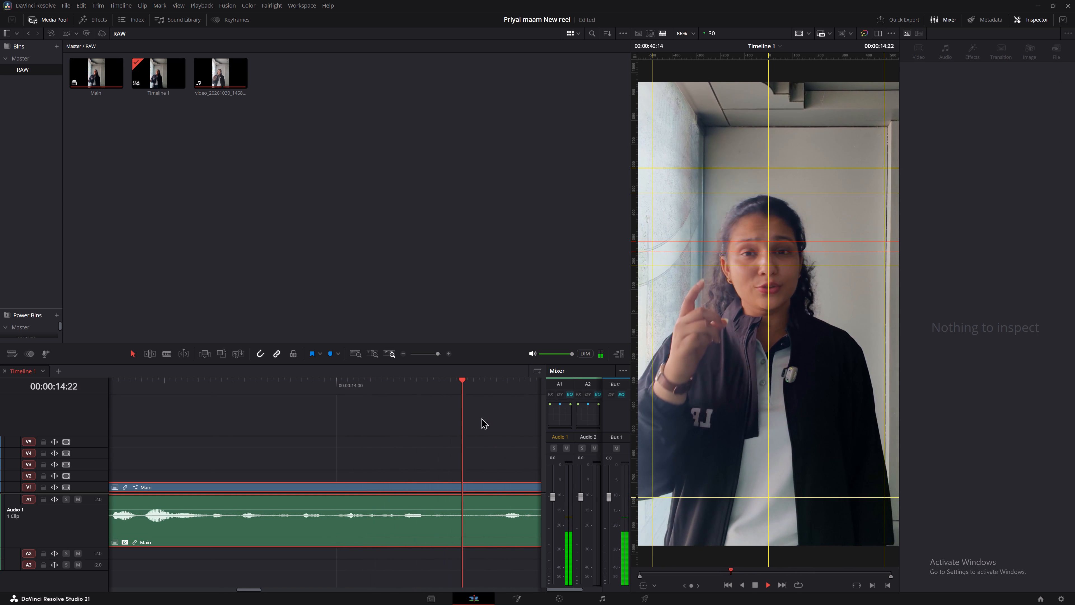
key(space)
drag(410, 376, 0, 412)
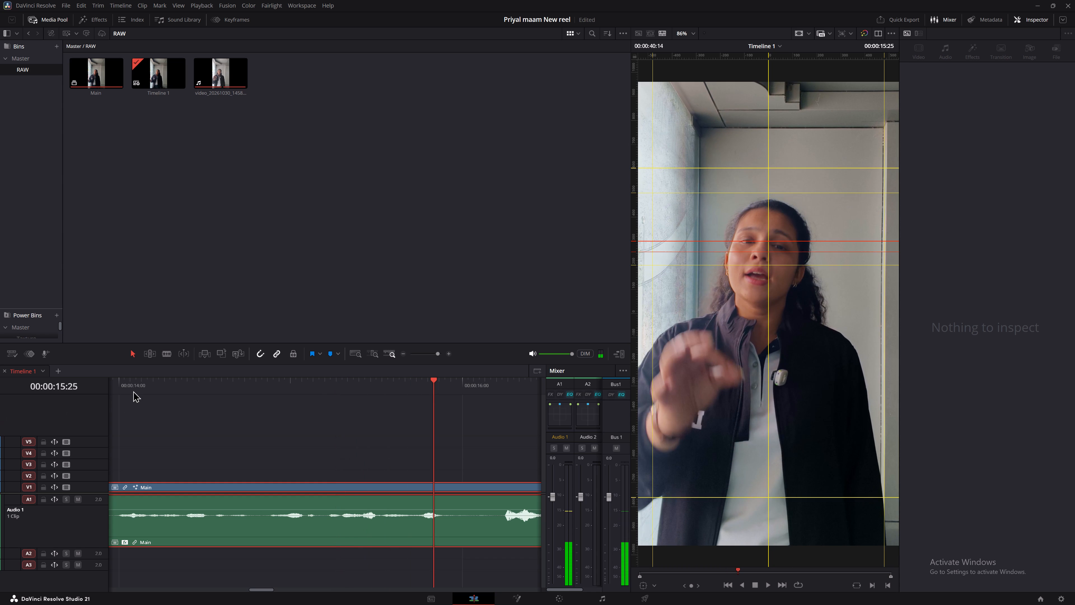
drag(118, 375, 0, 412)
drag(165, 384, 0, 422)
key(space)
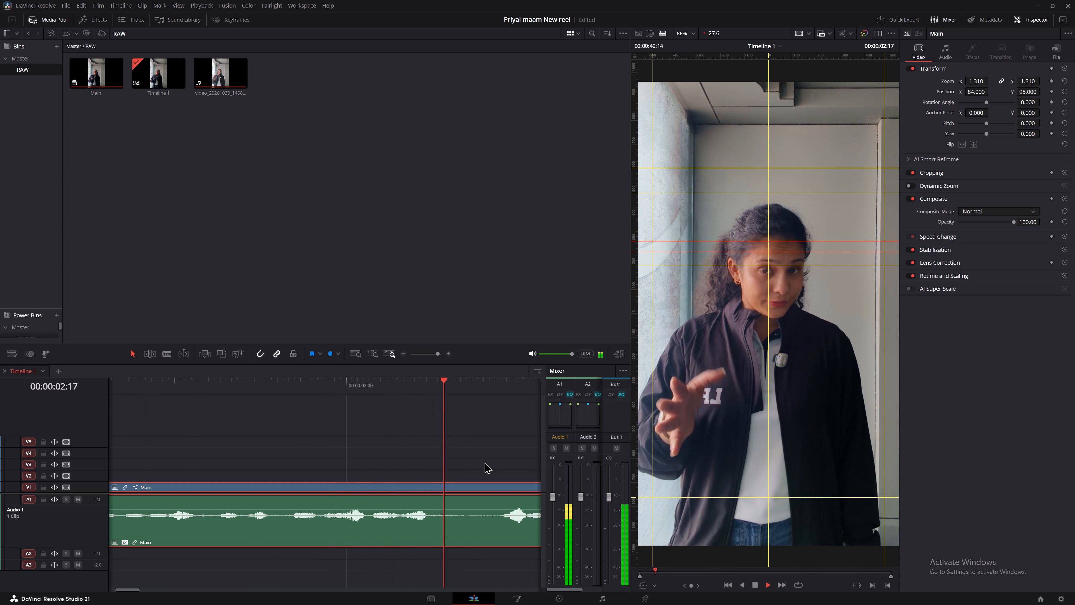
key(space)
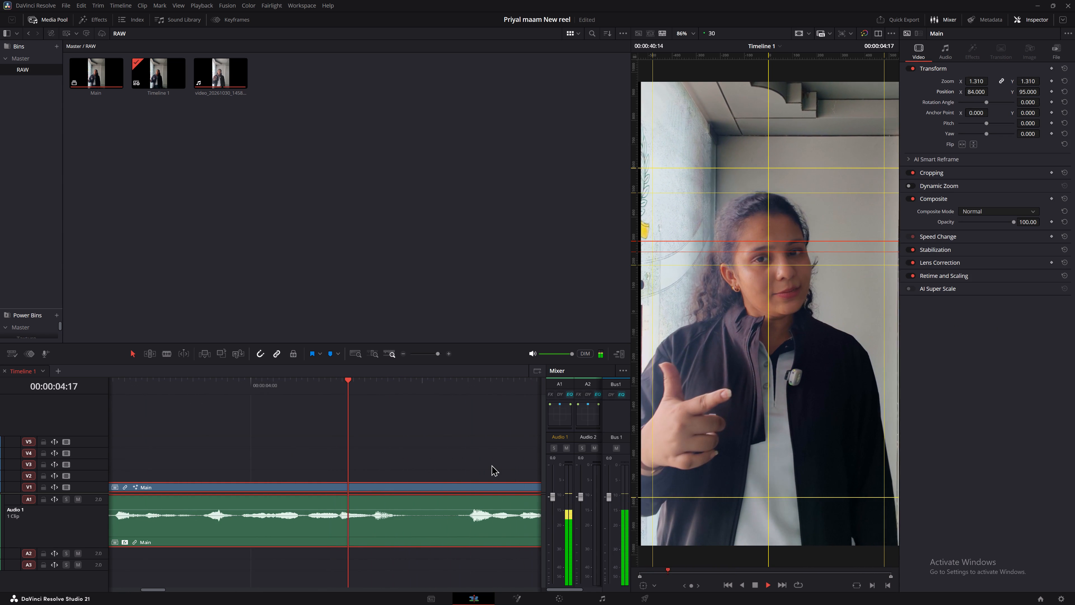
click(518, 457)
key(space)
key(space)
key(space)
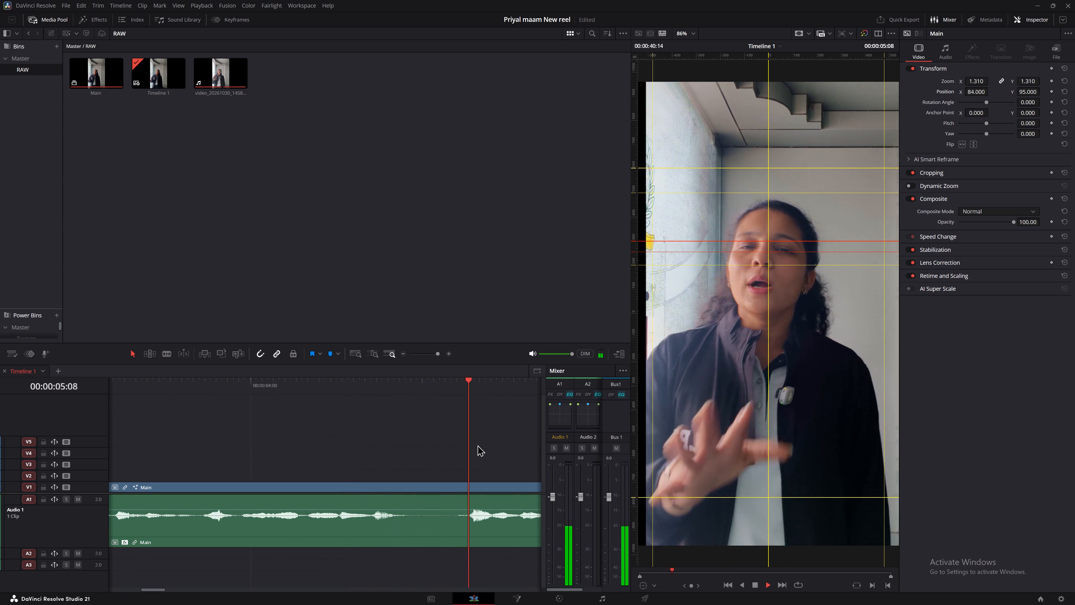
key(space)
Replay the section up to about 7 seconds to recheck the framing, and return the playhead to the start.
drag(346, 383, 99, 411)
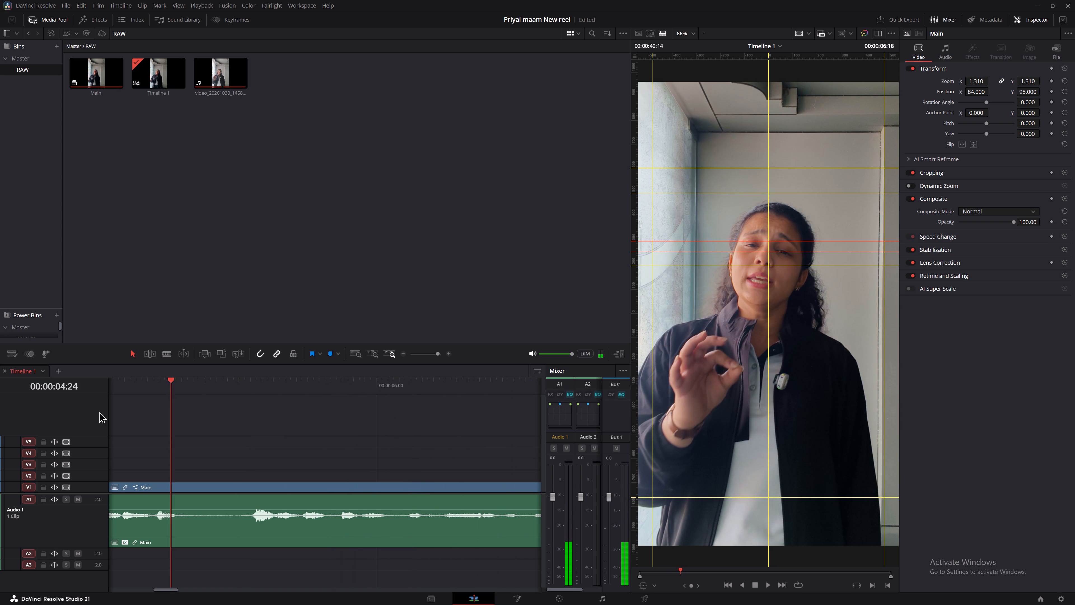
drag(99, 411, 0, 427)
key(space)
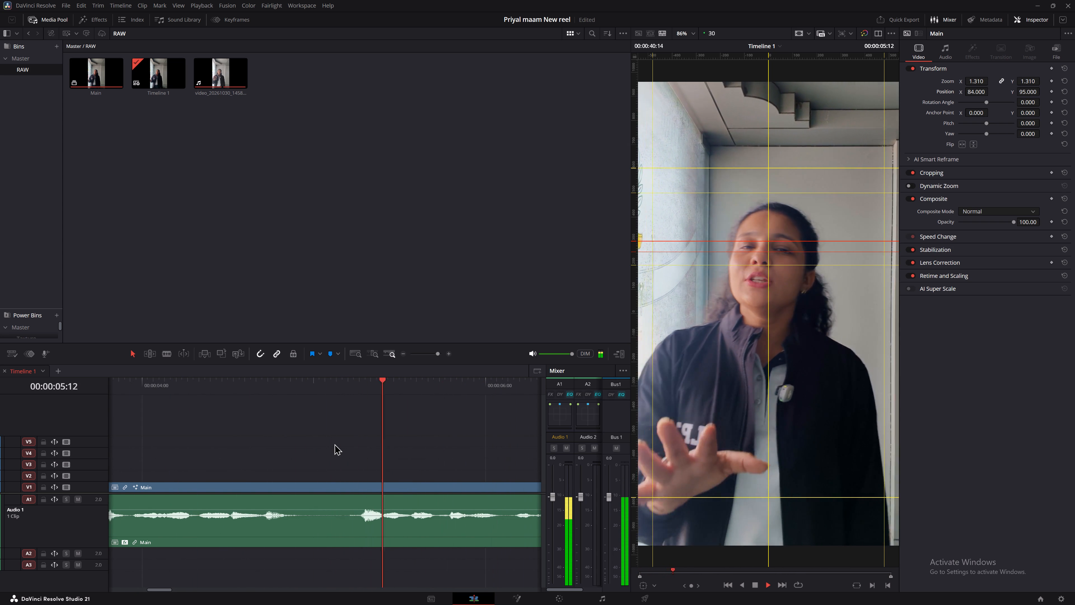
key(space)
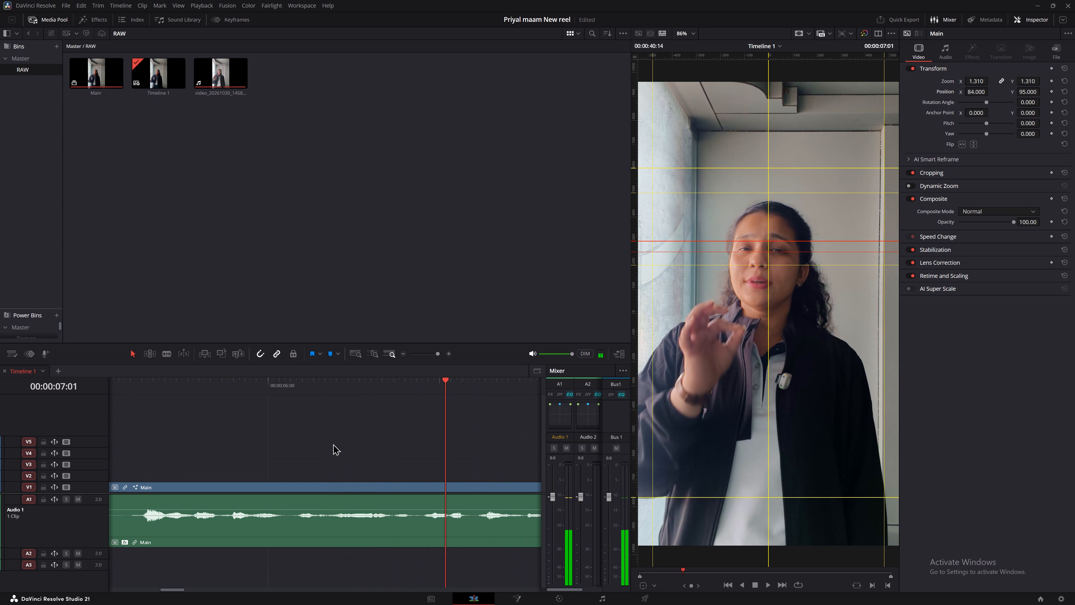
alt+scroll(333, 444, down, 6)
ctrl+scroll(333, 444, up, 6)
drag(212, 390, 0, 434)
Save the project.
key(ctrl+s)
key(ctrl+s)
Replay the reel's opening seconds, first with the guides and again with them hidden, to examine the framing.
key(space)
key(space)
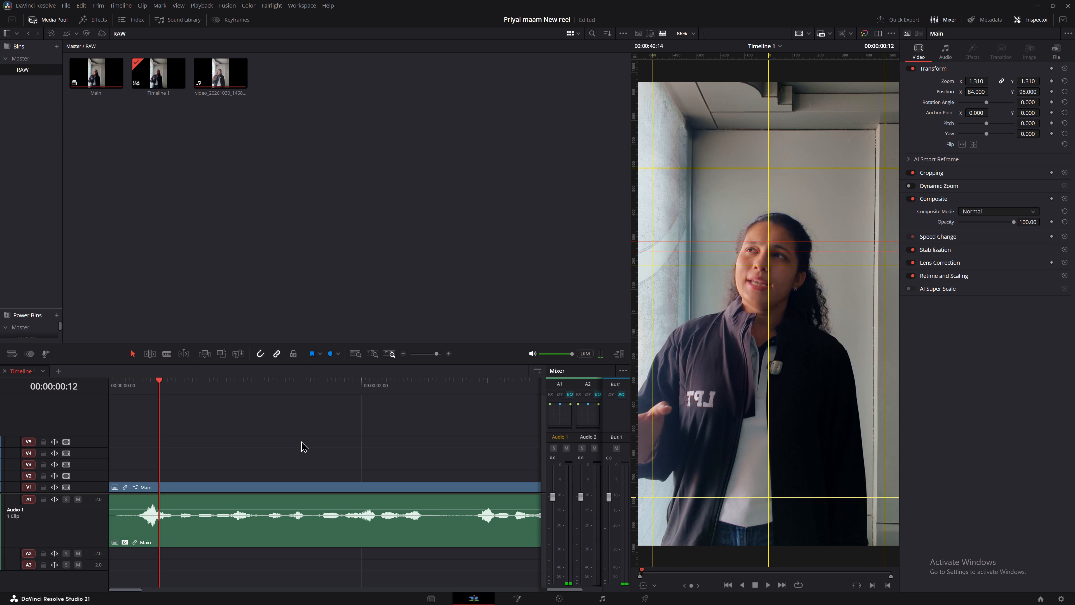
key(Up)
key(space)
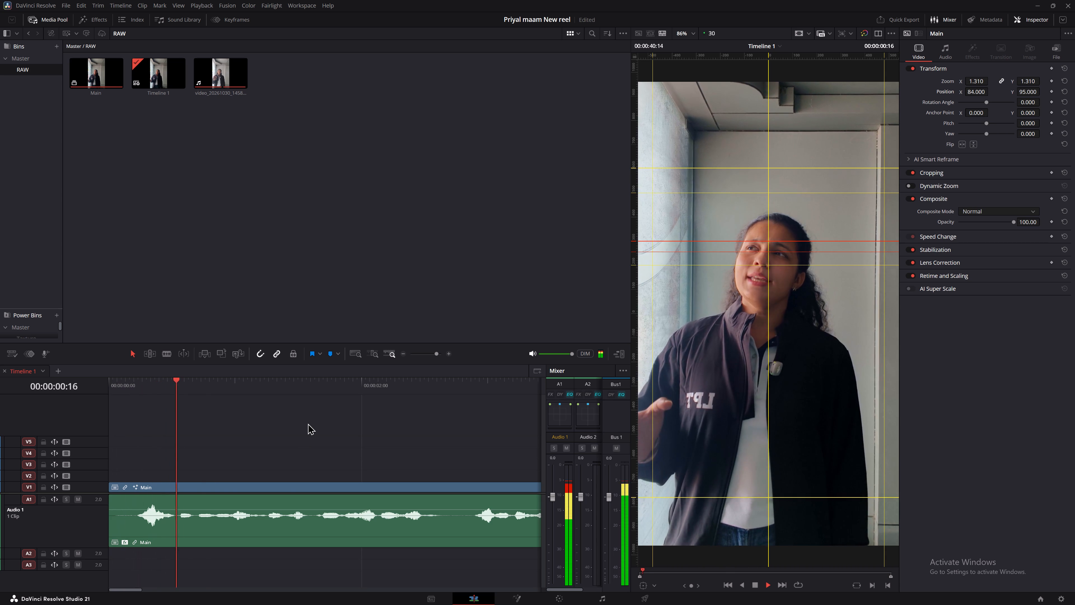
key(space)
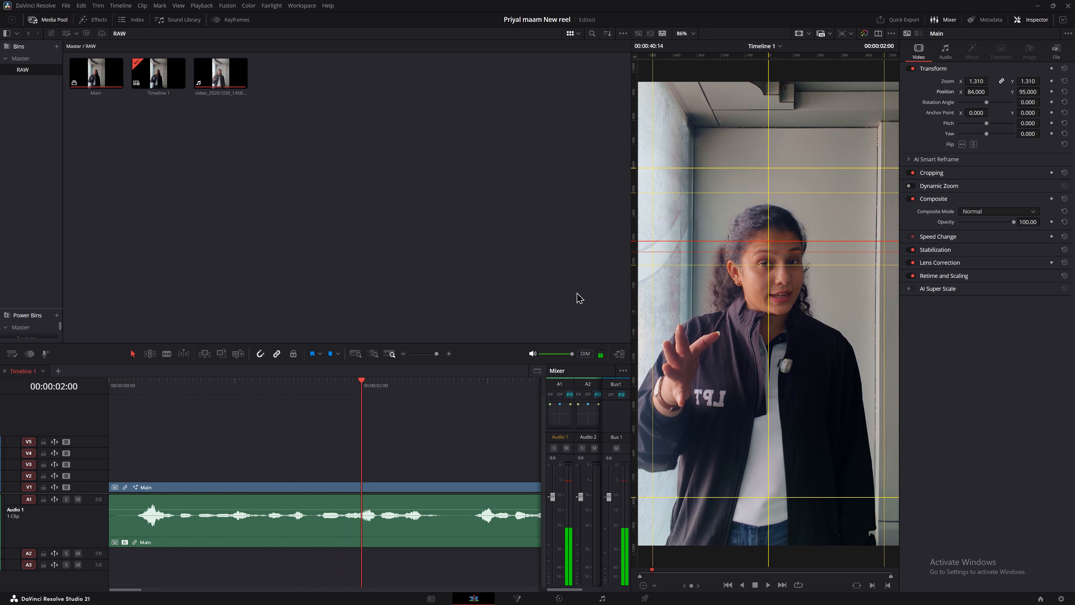
click(798, 32)
key(space)
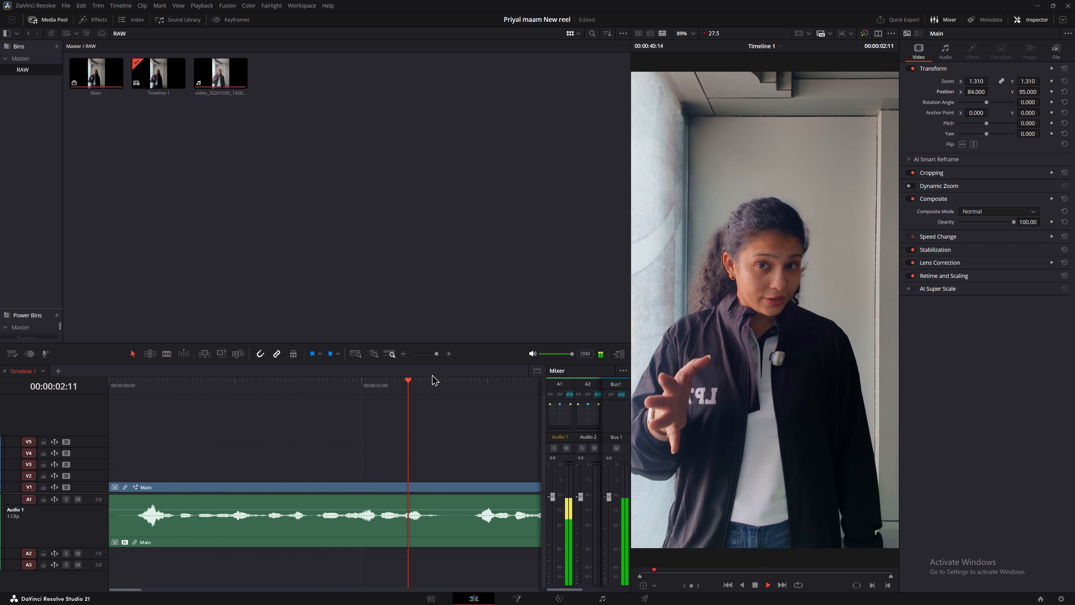
key(space)
Show the viewer guides again and move the upper horizontal guide above the speaker's head down to about -299.
click(798, 35)
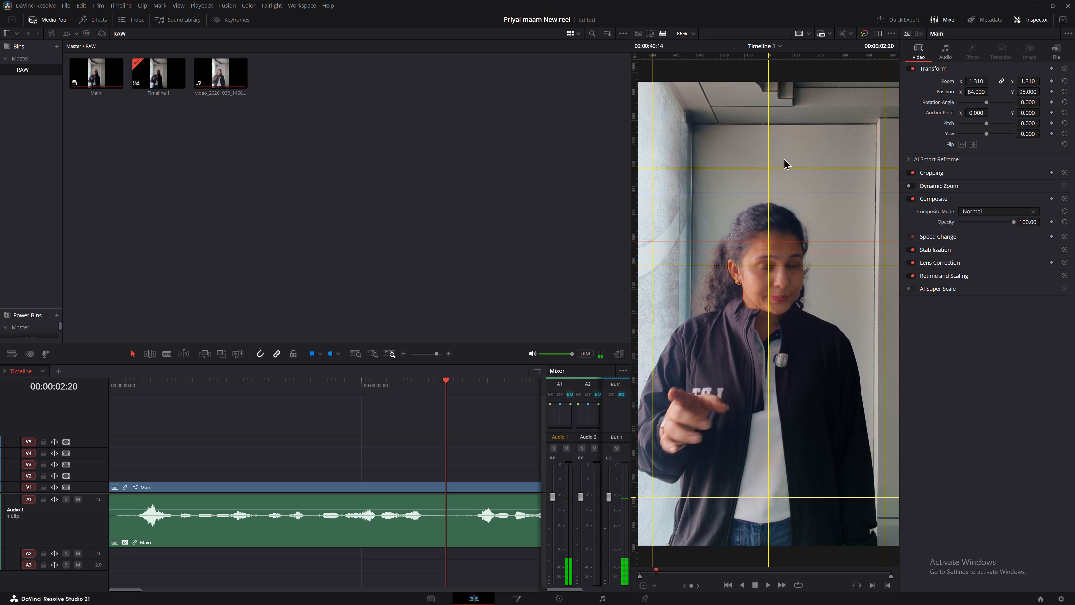
drag(792, 168, 825, 385)
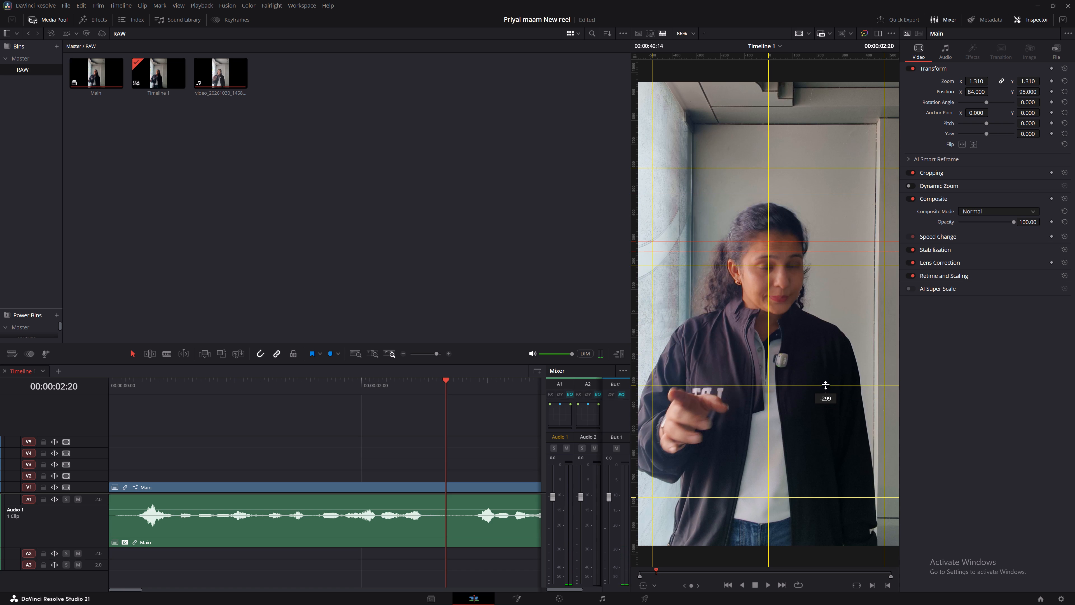
drag(825, 385, 827, 386)
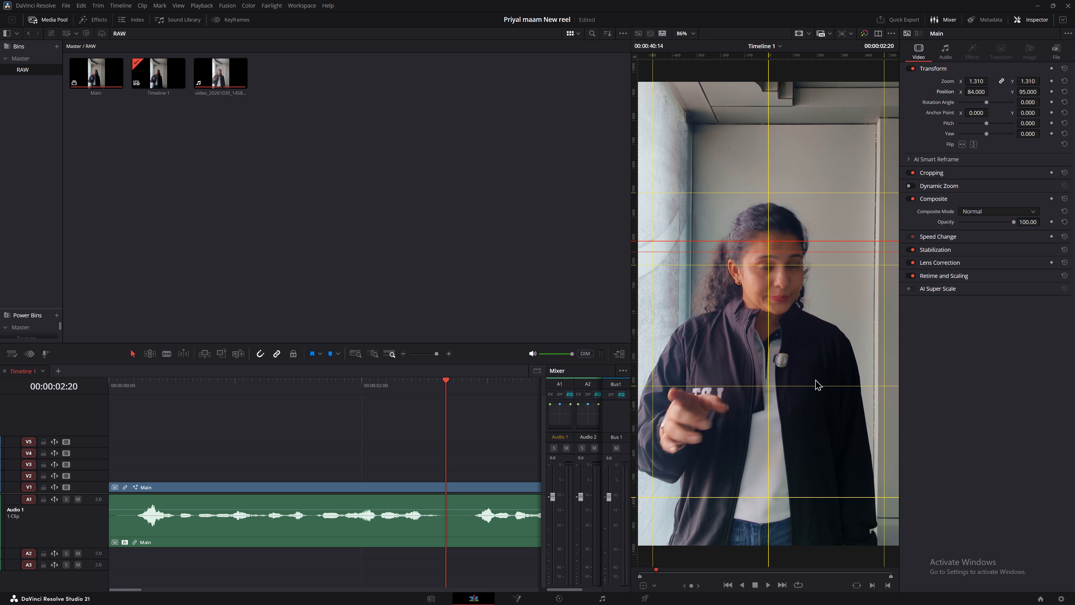
Add two more horizontal guides across the speaker's torso, at about -400 and about -500.
drag(767, 57, 834, 418)
drag(834, 418, 834, 409)
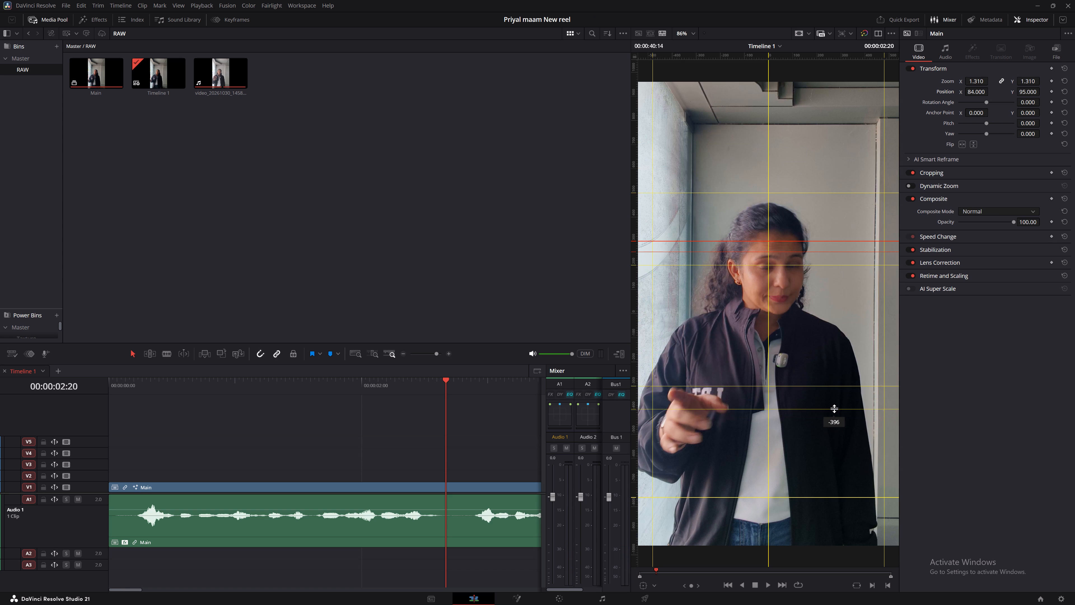
drag(834, 409, 836, 410)
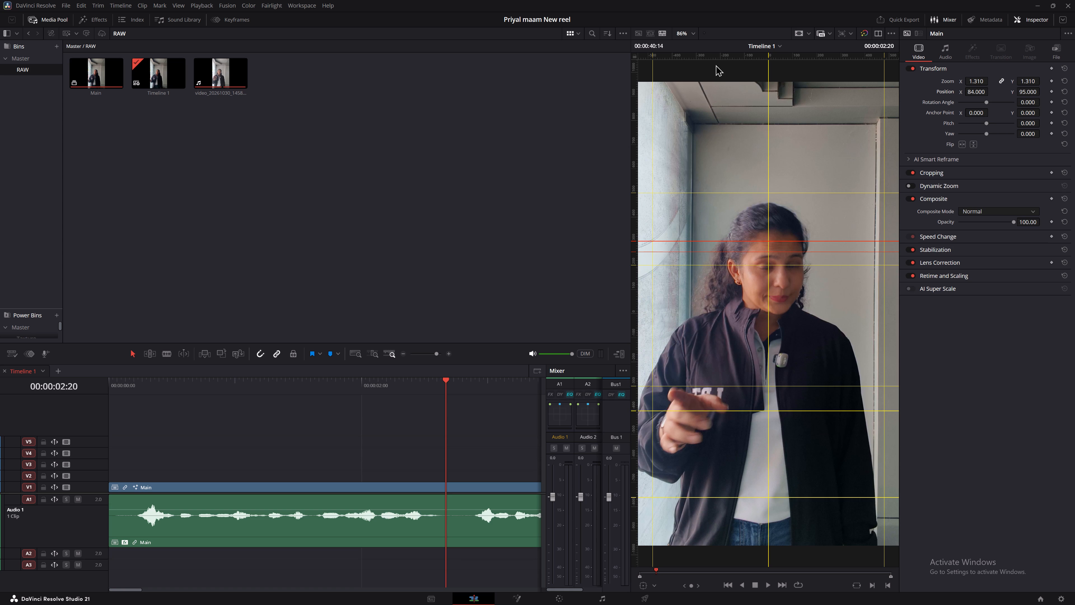
drag(716, 54, 747, 433)
drag(747, 433, 745, 434)
Switch to the Chrome window with YouTube and look over the Seedhe Maut - 11K video page.
key(super+Tab)
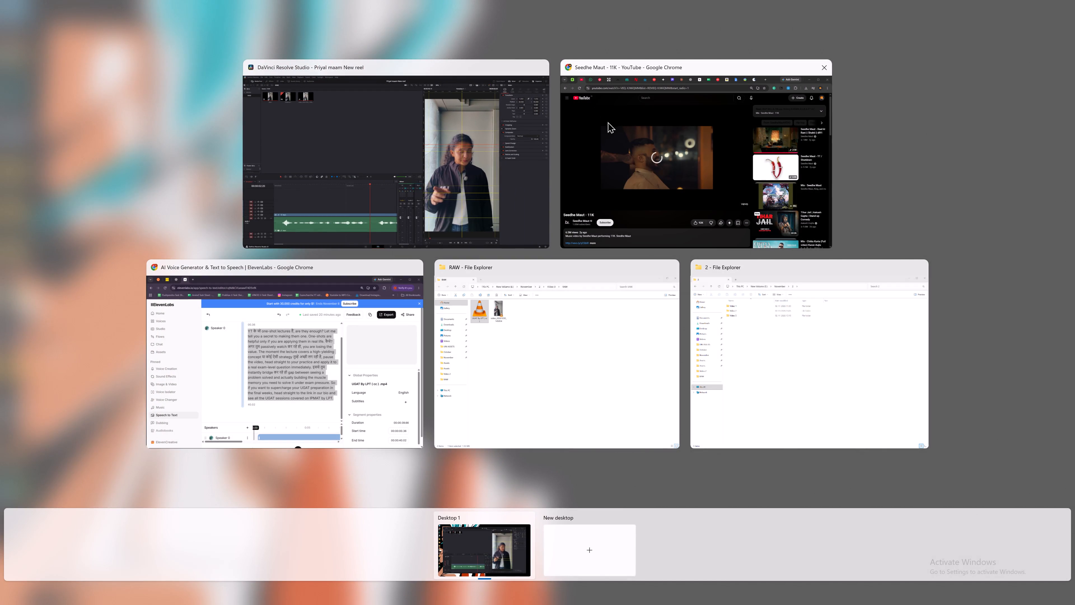
click(649, 162)
scroll(529, 351, up, 5)
scroll(527, 349, down, 5)
scroll(526, 349, up, 6)
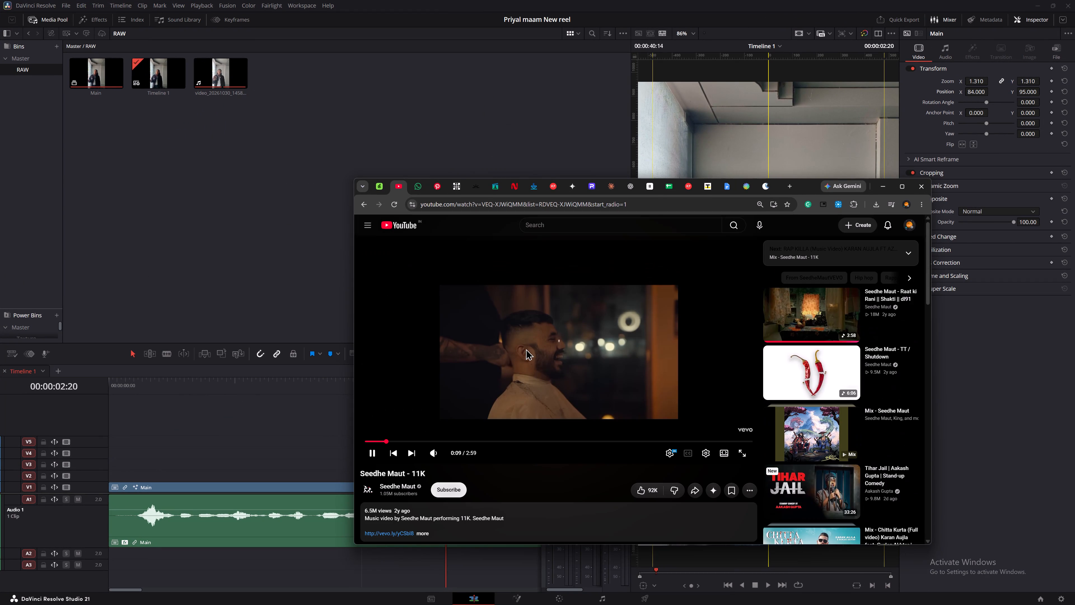
Close the Seedhe Maut - 11K video, leaving the YouTube home feed, and widen the browser window.
key(i)
click(912, 434)
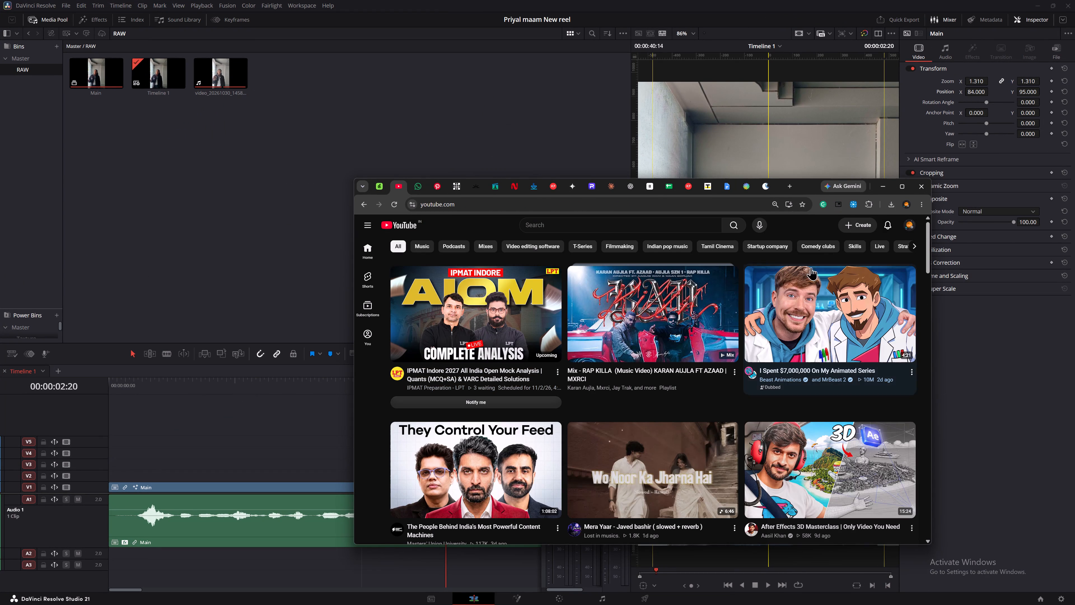
drag(932, 211, 1071, 222)
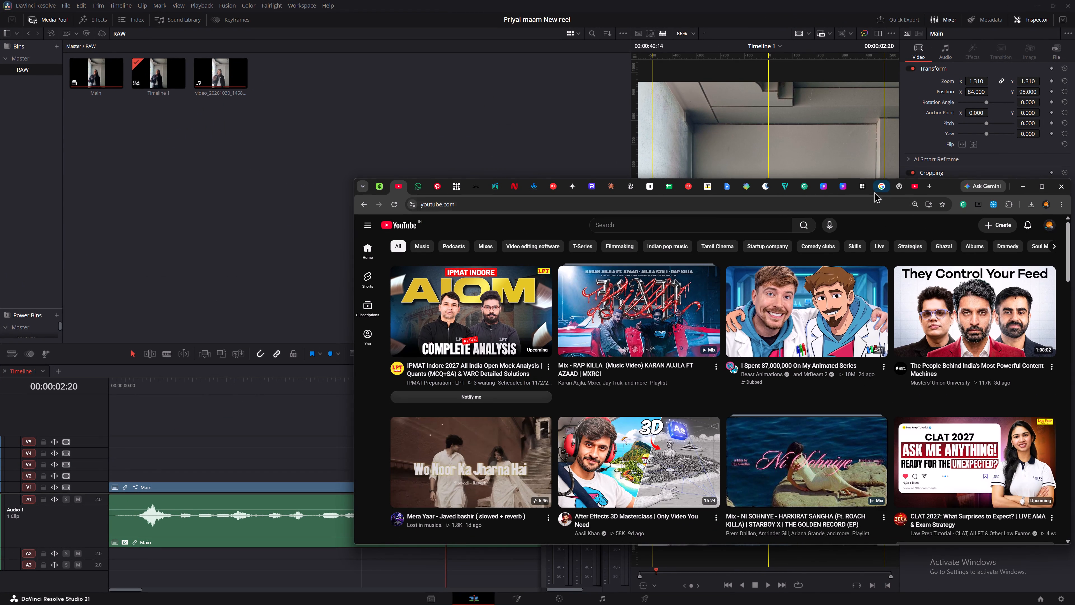
In the other YouTube tab, close the IPMAT Indore 2027 mock analysis video, go to the home feed and clear the IPMAT search text.
click(912, 192)
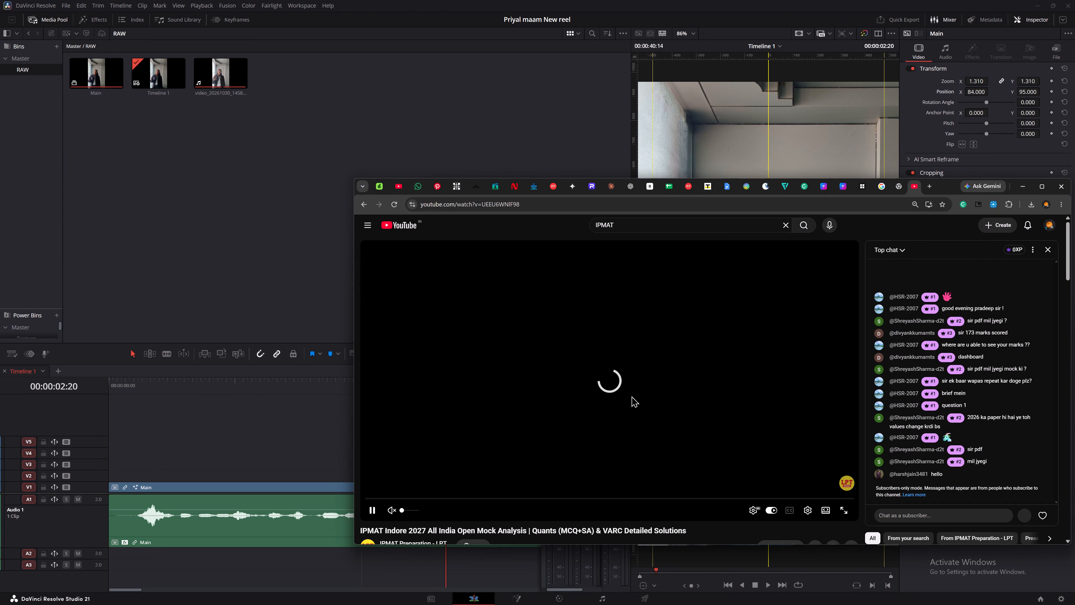
key(i)
click(1053, 430)
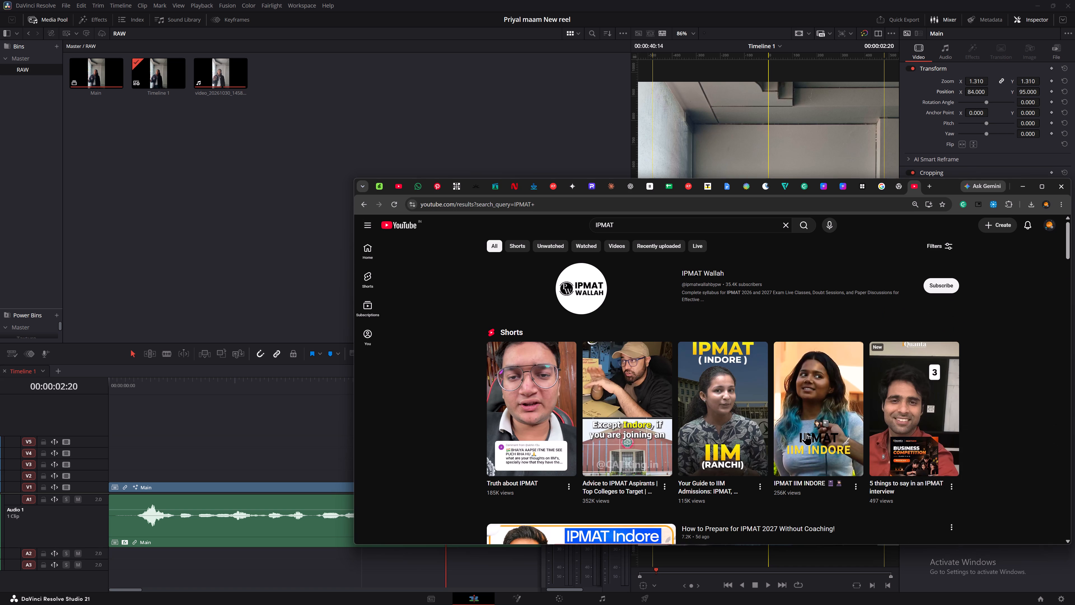
scroll(813, 436, up, 2)
click(374, 254)
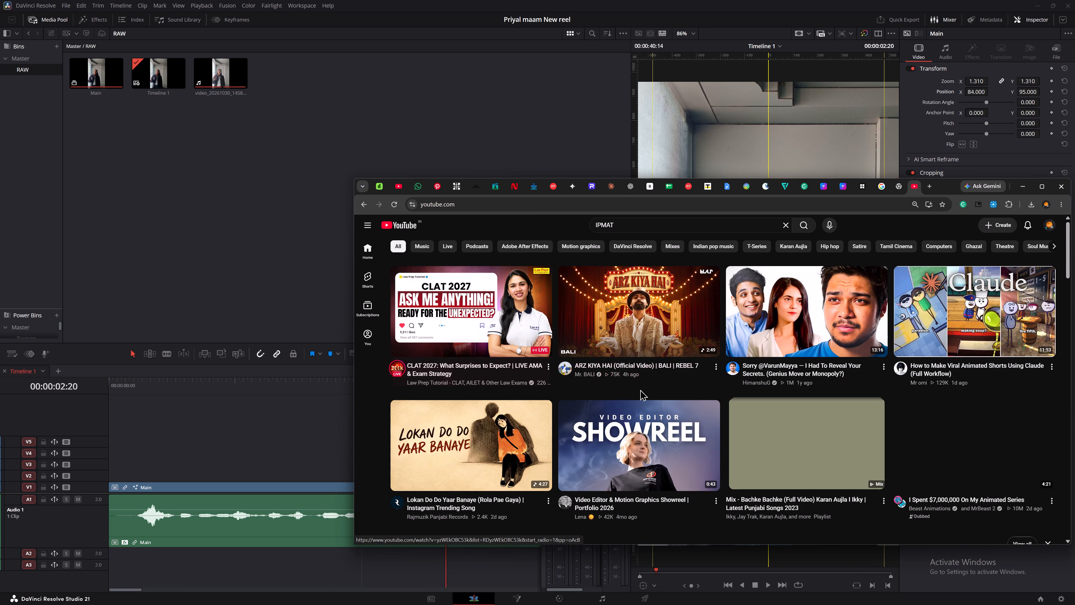
scroll(640, 389, up, 4)
click(786, 227)
click(877, 224)
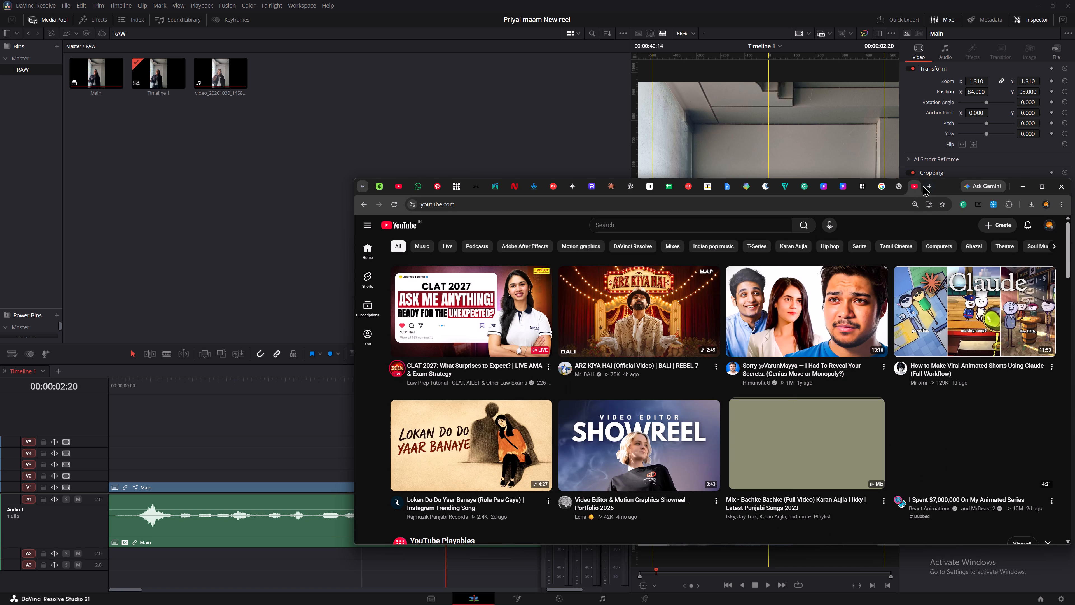
Close the Chrome window and return to DaVinci Resolve.
click(914, 185)
click(1056, 188)
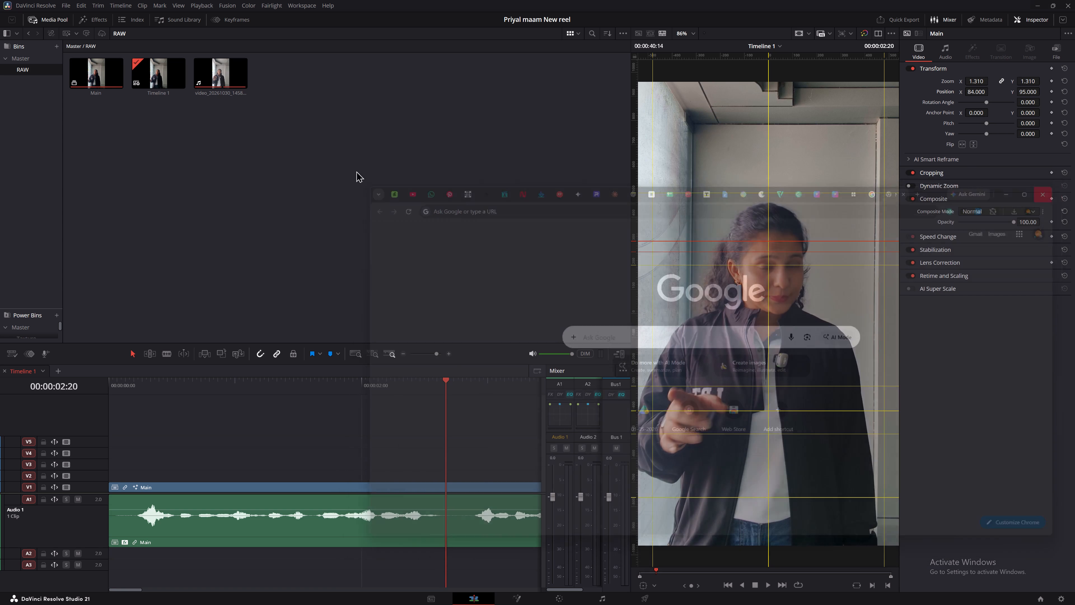
click(337, 157)
Replay the reel's opening seconds twice from the start to examine the speaker's framing against the guides.
drag(216, 387, 0, 404)
key(space)
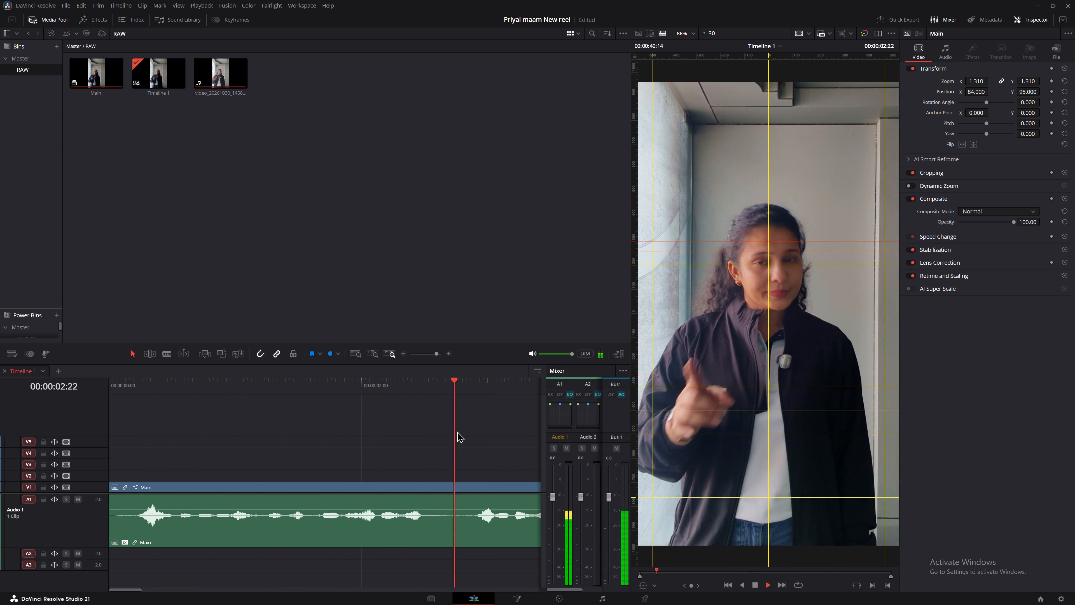
key(space)
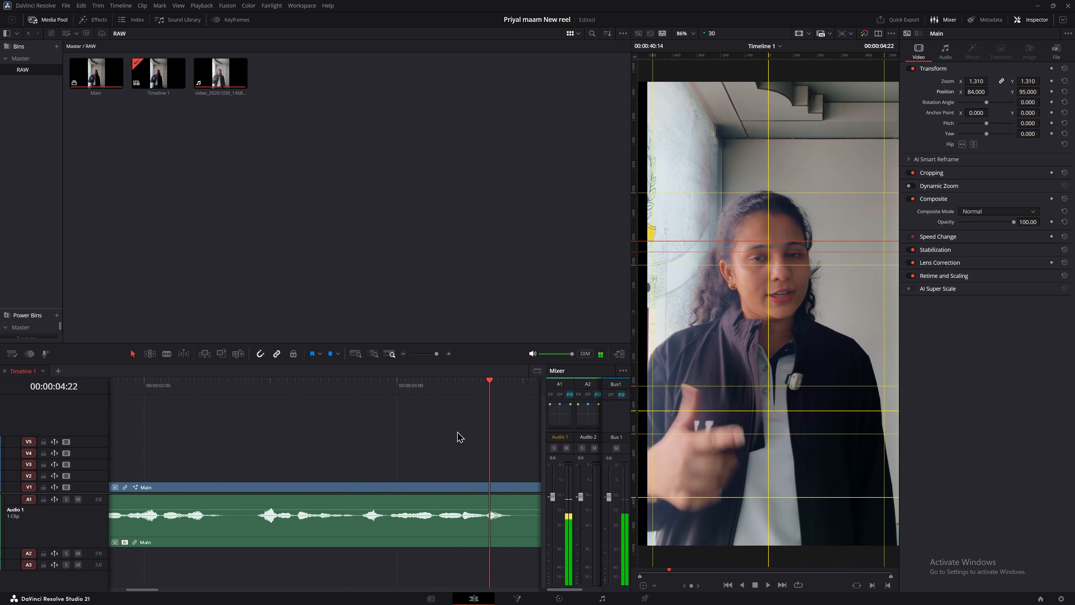
drag(373, 391, 0, 429)
key(space)
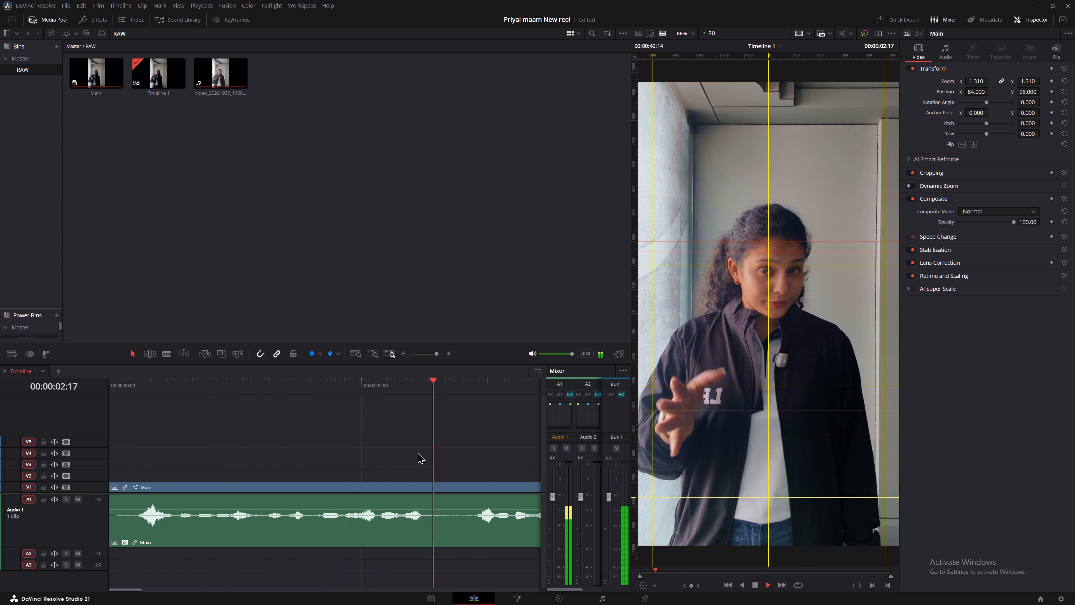
key(space)
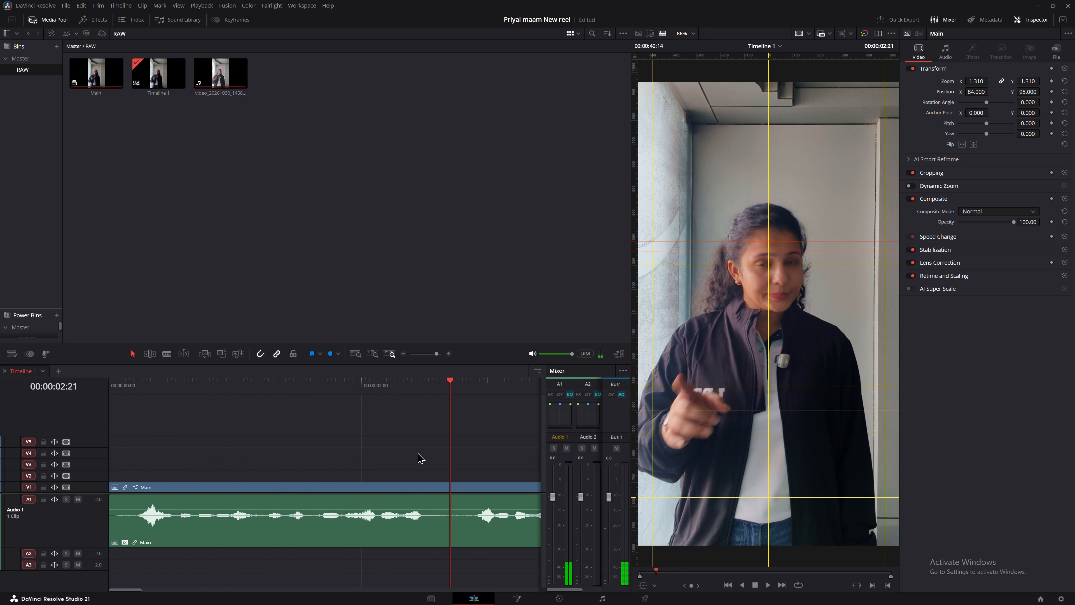
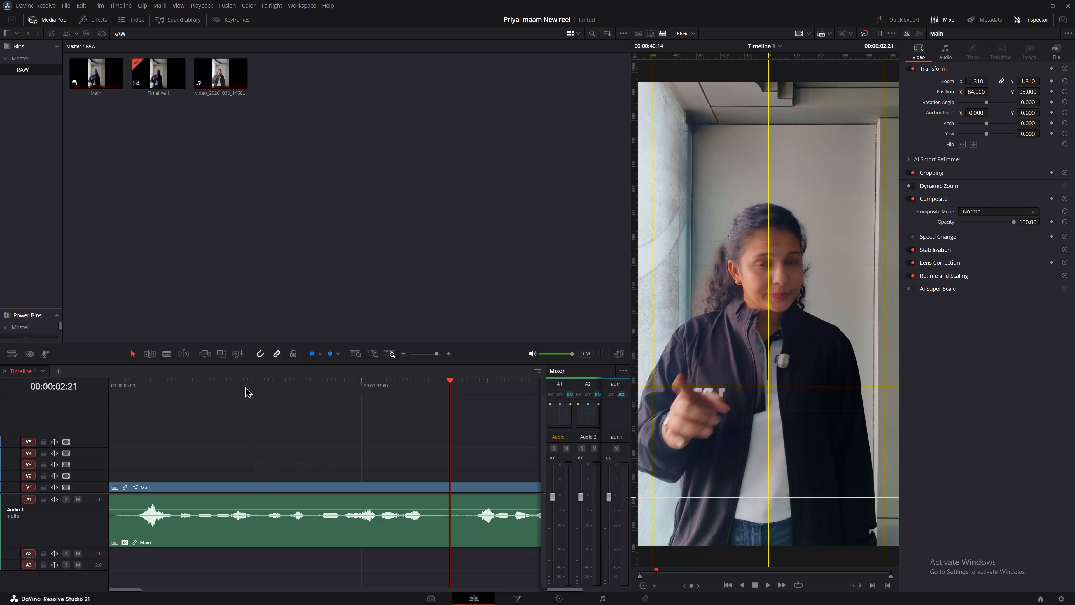
Replay the reel's opening seconds from the start to check the speaker's framing, and save the project.
drag(244, 386, 0, 411)
key(space)
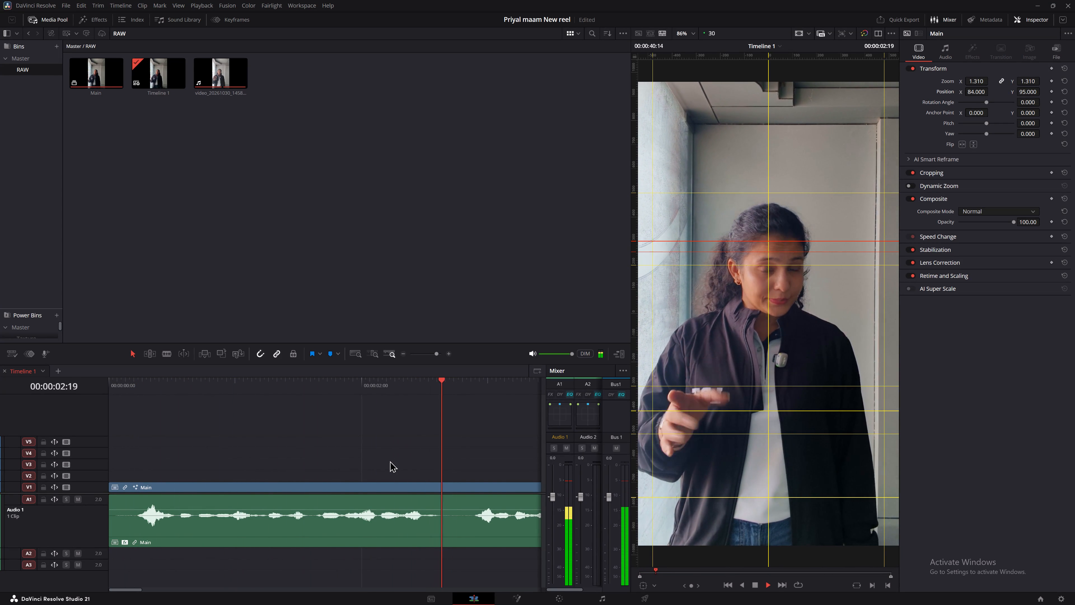
key(space)
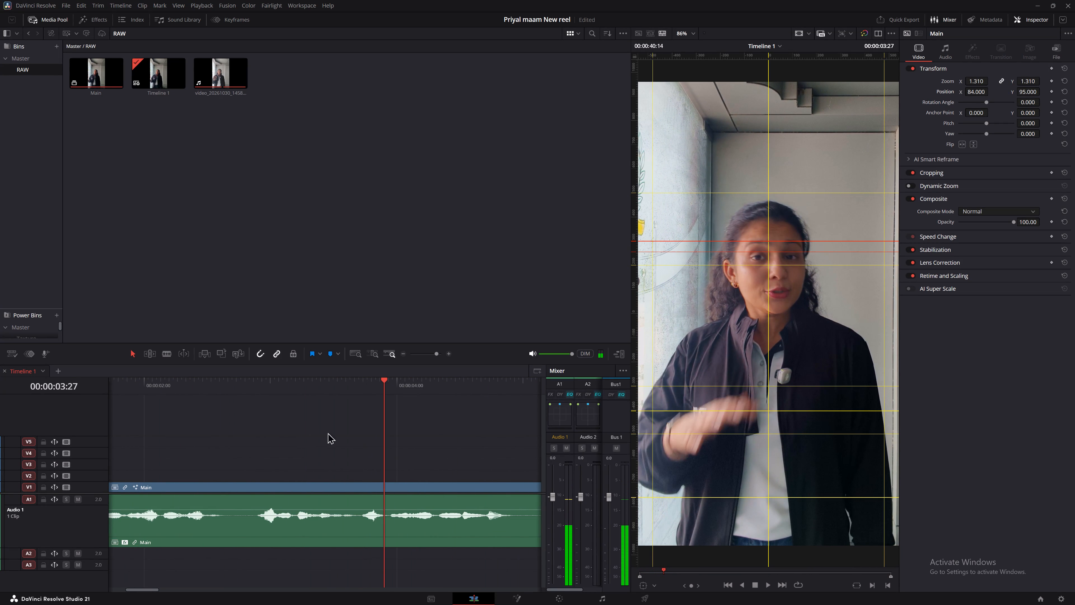
drag(250, 387, 0, 410)
key(space)
key(space)
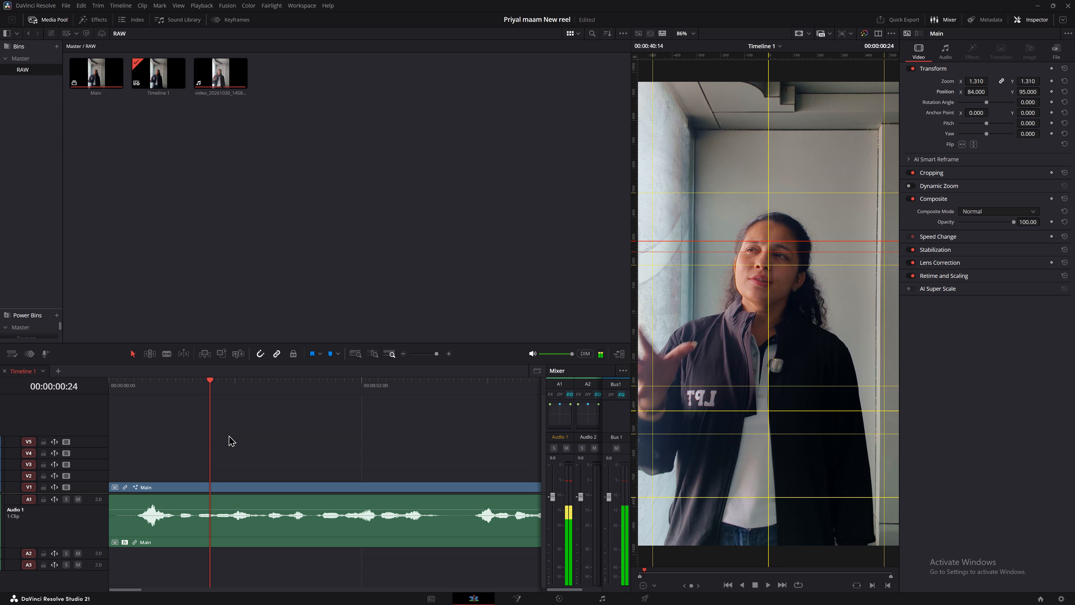
key(ctrl+s)
key(ctrl+s)
Play the first two seconds again from the start to examine how the speaker sits against the guides.
key(space)
key(space)
key(space)
key(space)
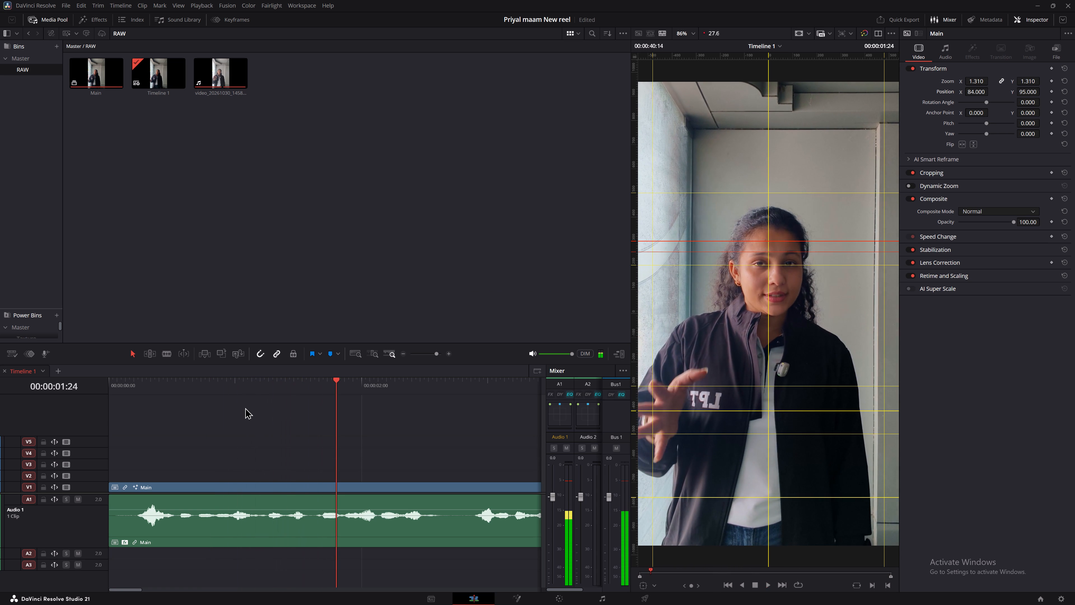
key(space)
key(space)
drag(201, 388, 0, 404)
key(space)
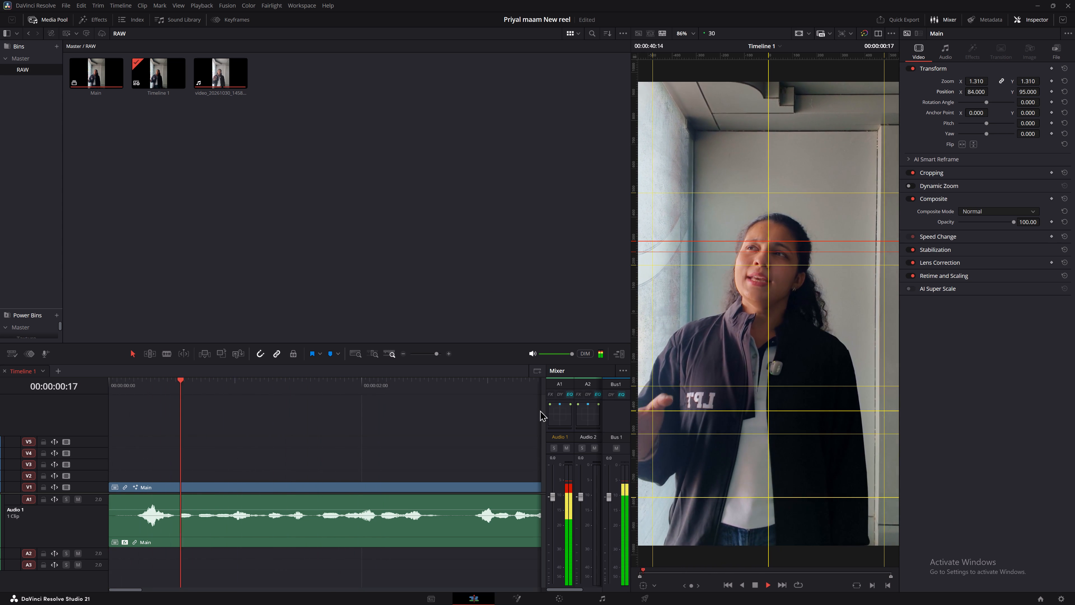
key(space)
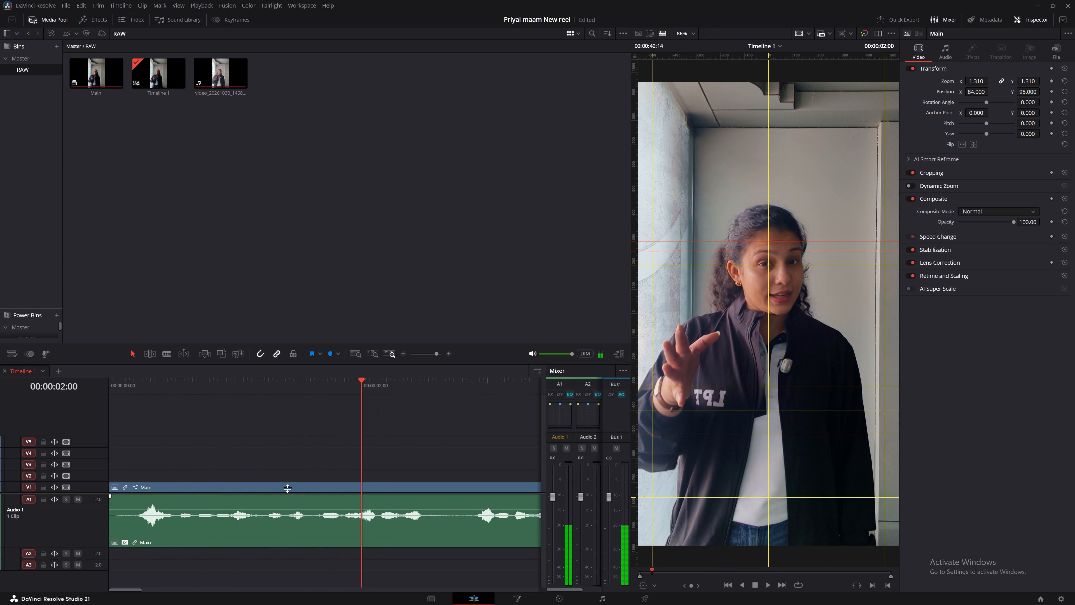
key(space)
key(space)
Select the Main clip on V1 and set its zoom to 1.400 on both axes.
click(289, 487)
drag(1036, 82, 1040, 82)
key(space)
key(space)
Play a stretch around 8 seconds and set the Main clip's Y position to 159.
drag(460, 390, 607, 390)
alt+scroll(548, 413, down, 6)
key(space)
key(space)
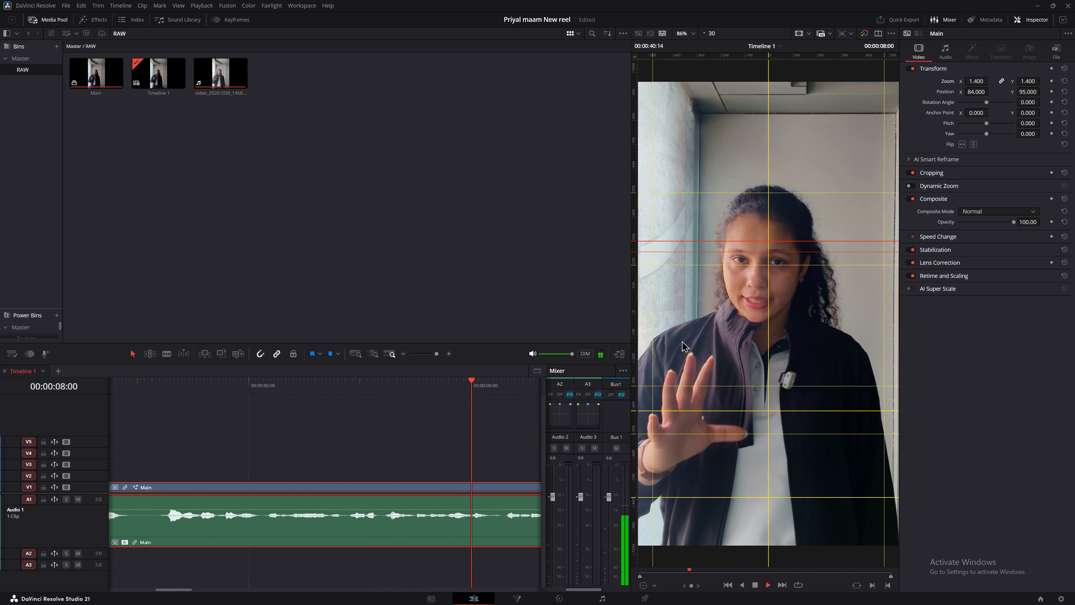
drag(1032, 90, 1059, 93)
key(space)
key(space)
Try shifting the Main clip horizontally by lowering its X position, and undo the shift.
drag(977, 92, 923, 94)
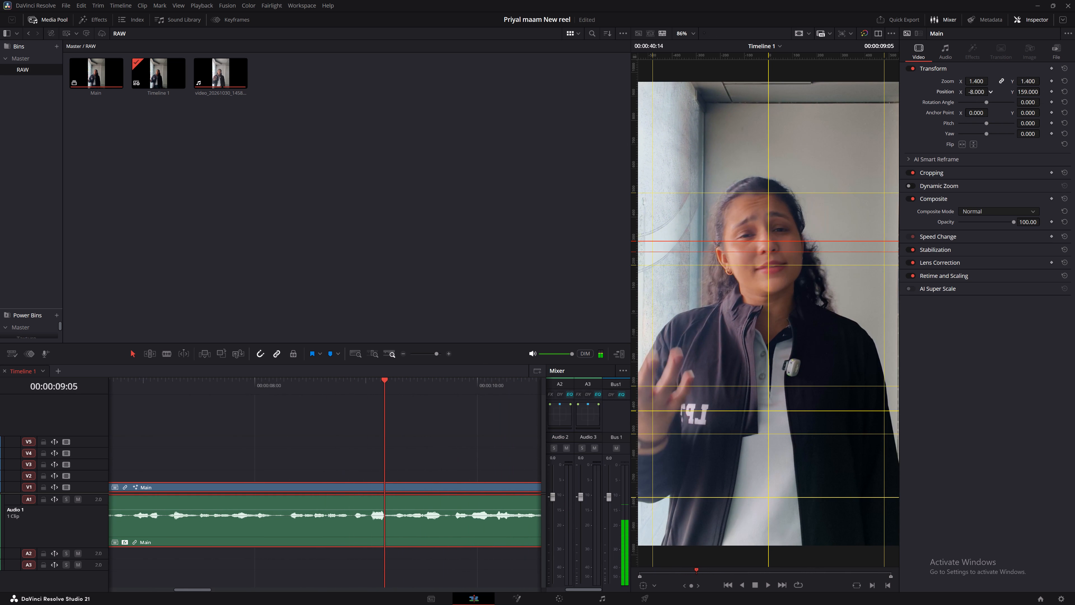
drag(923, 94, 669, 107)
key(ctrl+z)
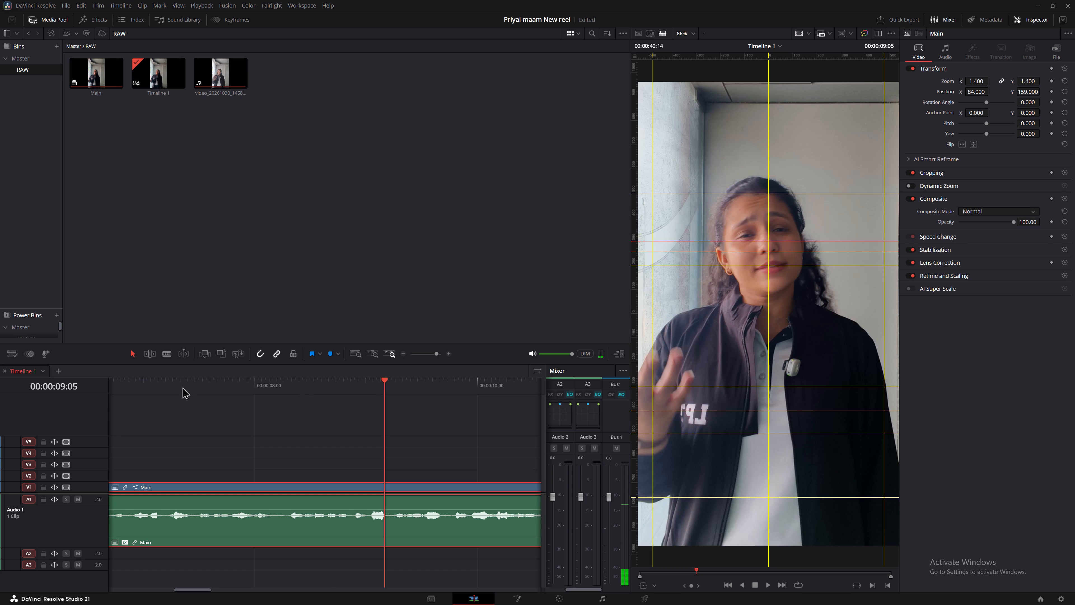
Replay the reel's opening seconds with the new framing and hide the rulers and guides in the timeline viewer.
drag(180, 386, 0, 405)
key(space)
drag(279, 382, 404, 421)
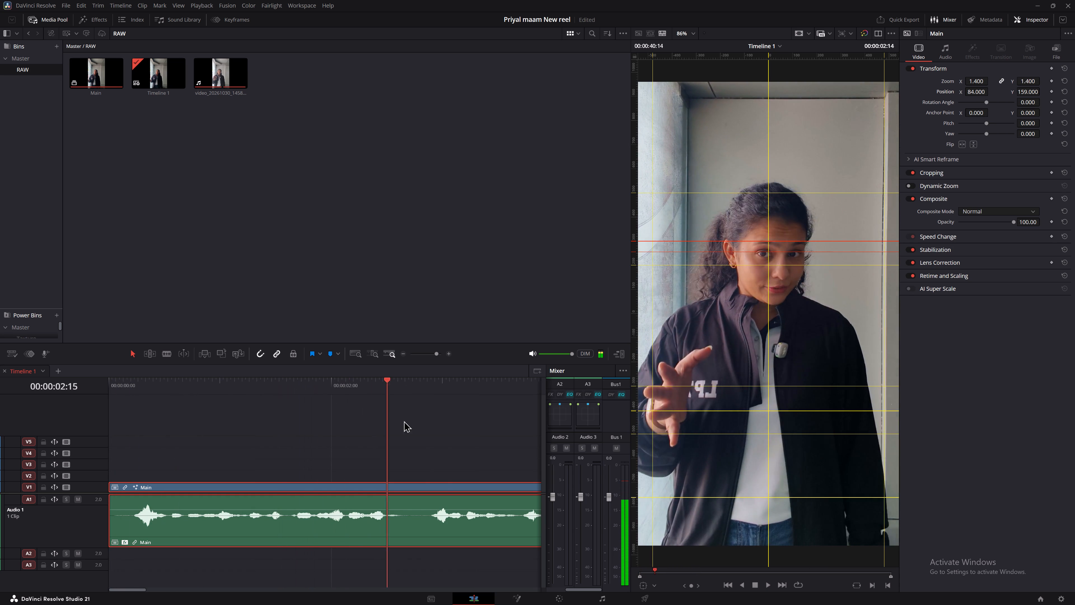
drag(404, 421, 475, 435)
key(space)
key(space)
key(space)
click(798, 31)
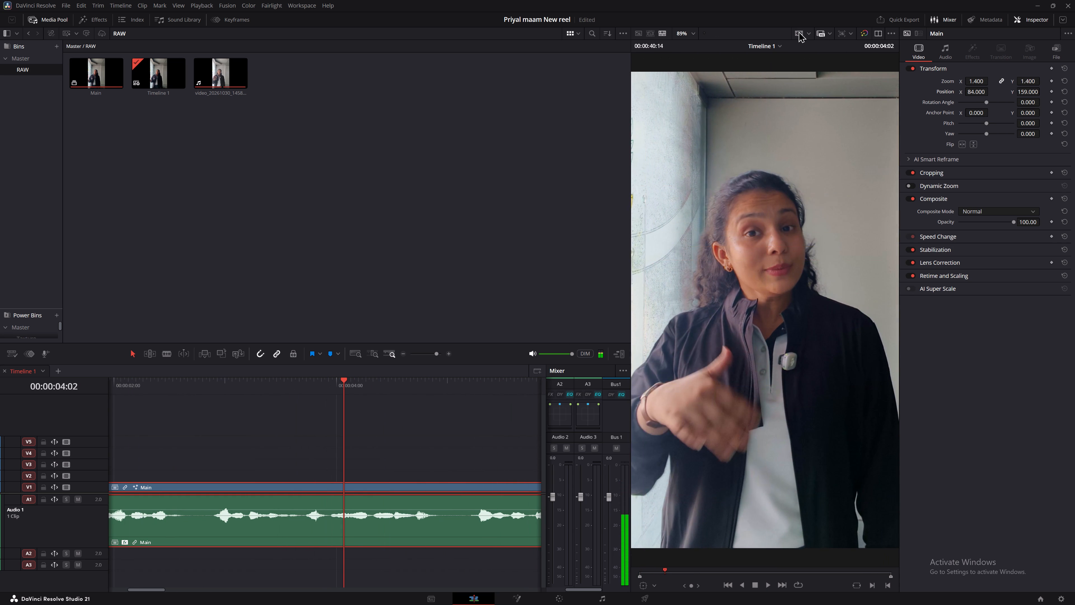
Park the playhead at 00:00:05:00, where the frame's edge is exposed, and open the Main clip's Fusion composition.
key(space)
key(space)
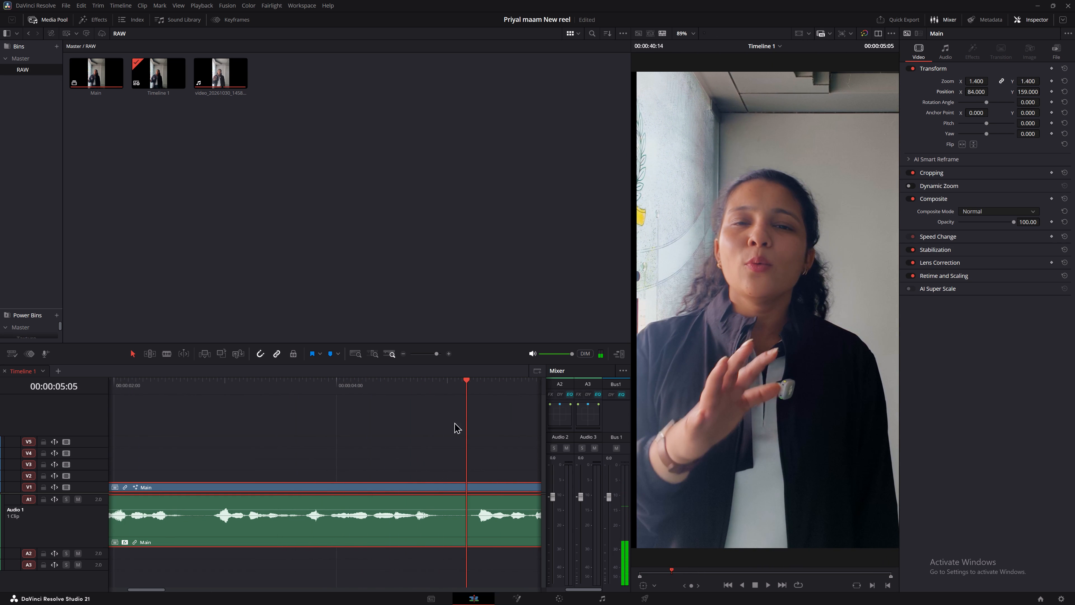
drag(462, 394, 441, 396)
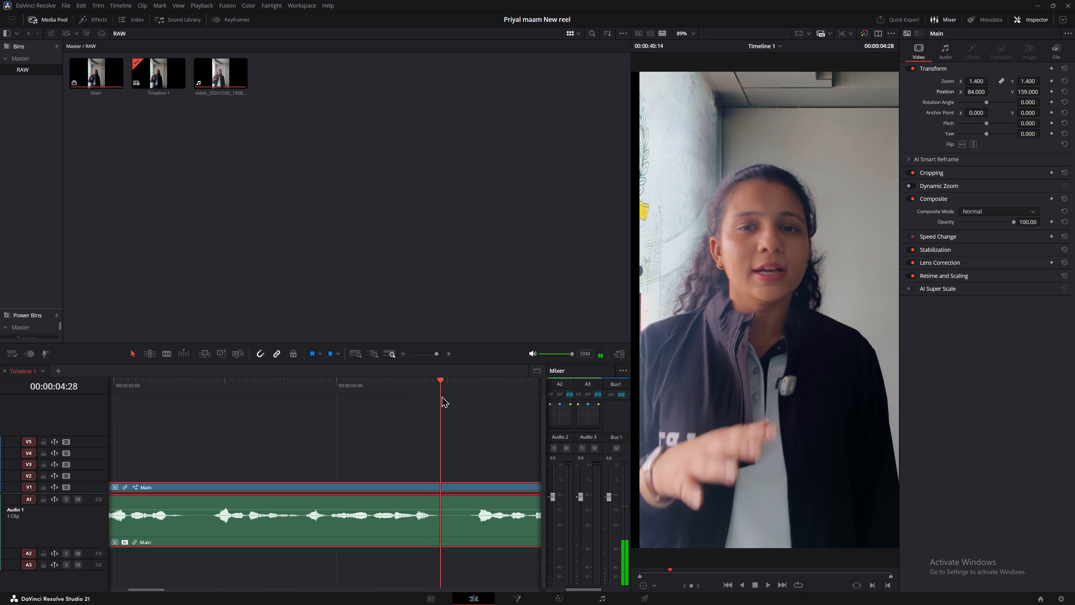
drag(441, 396, 446, 396)
click(477, 487)
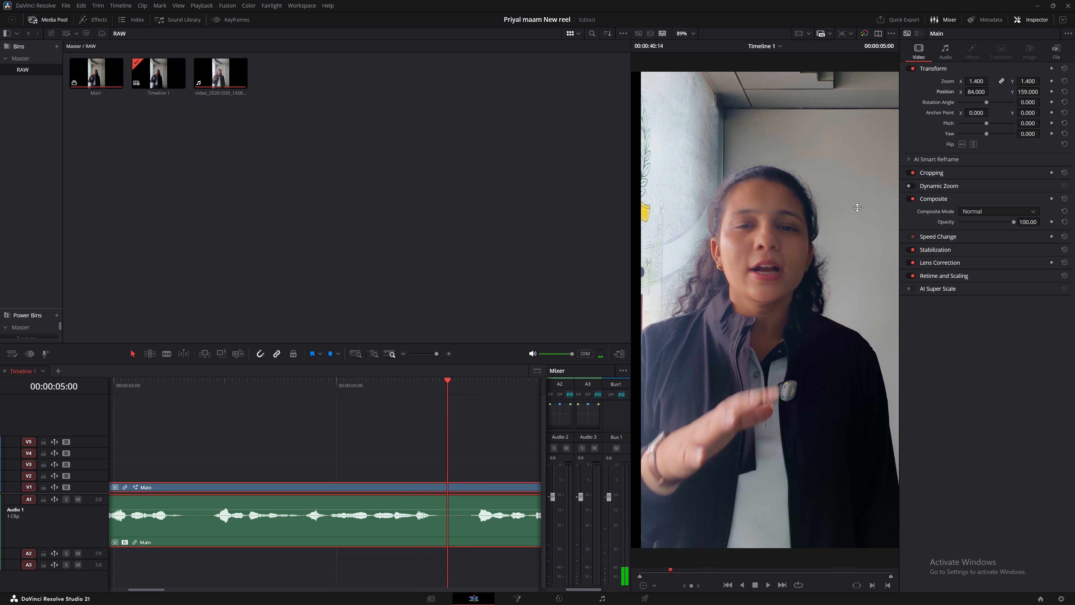
click(569, 597)
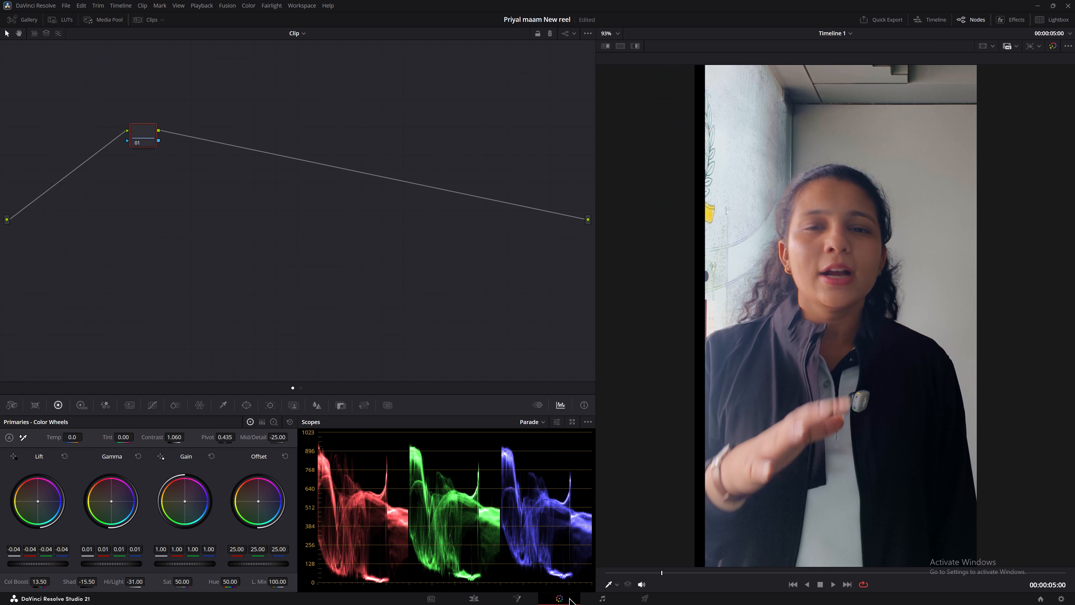
click(467, 596)
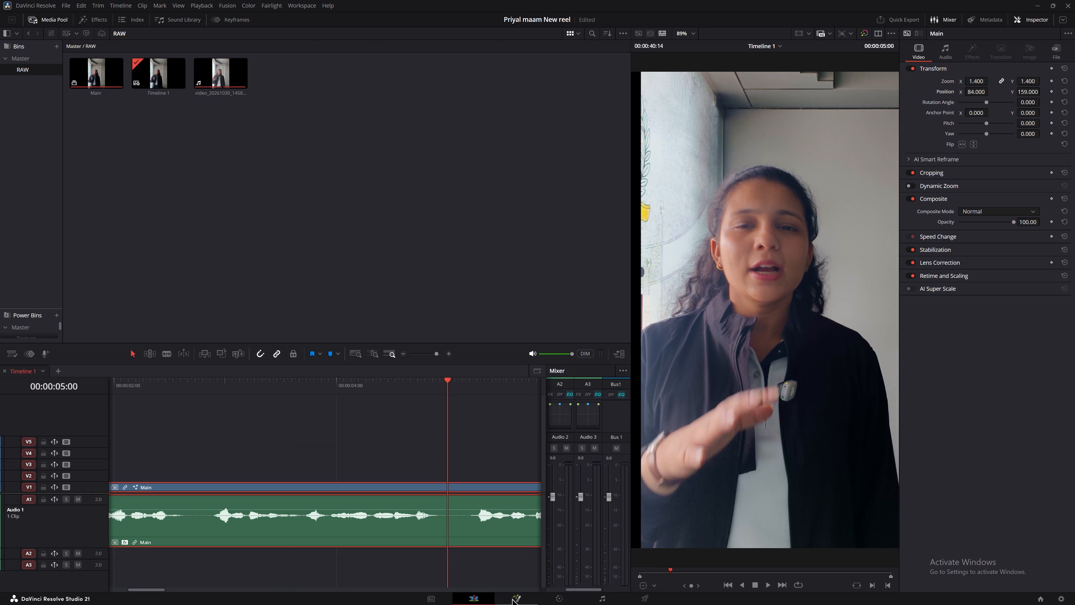
click(511, 598)
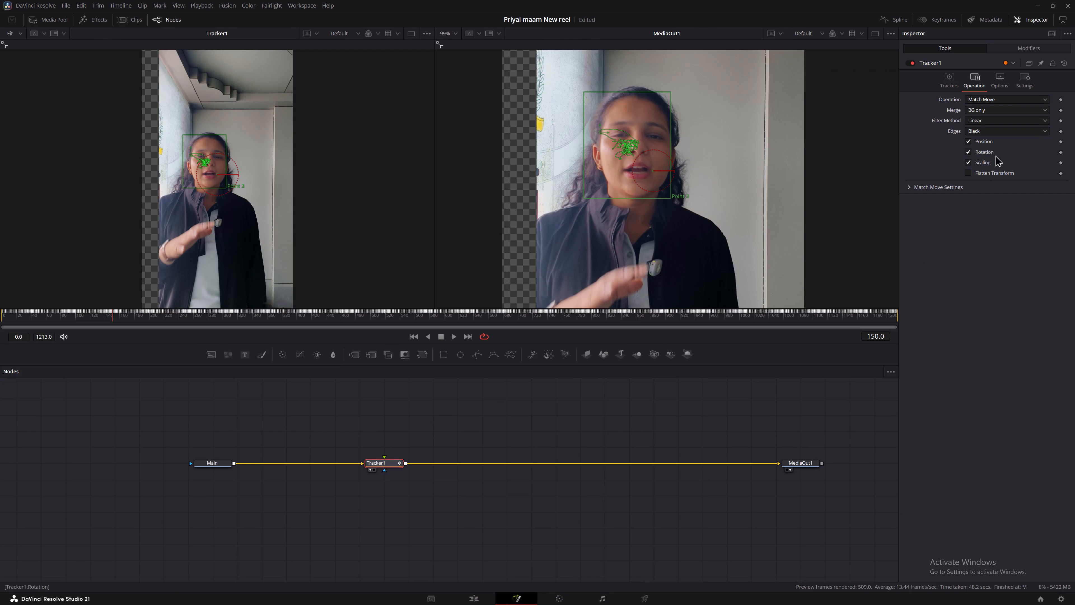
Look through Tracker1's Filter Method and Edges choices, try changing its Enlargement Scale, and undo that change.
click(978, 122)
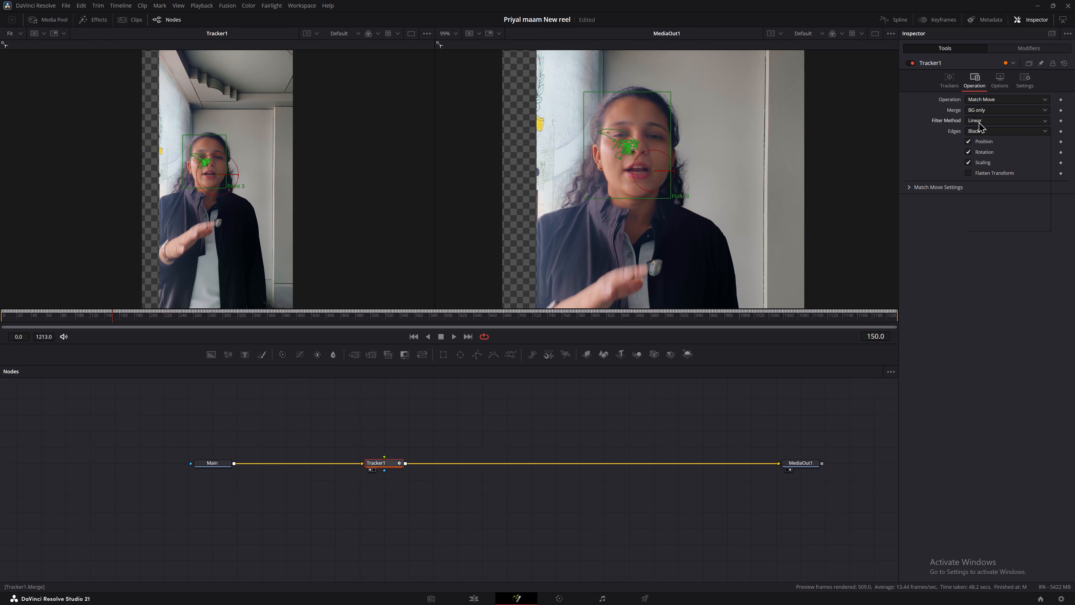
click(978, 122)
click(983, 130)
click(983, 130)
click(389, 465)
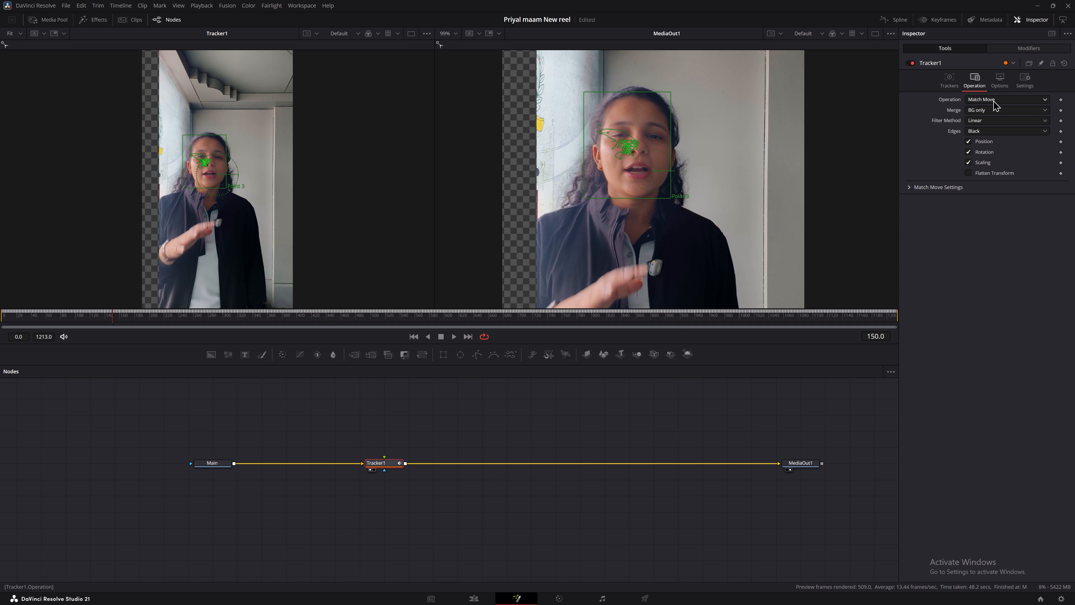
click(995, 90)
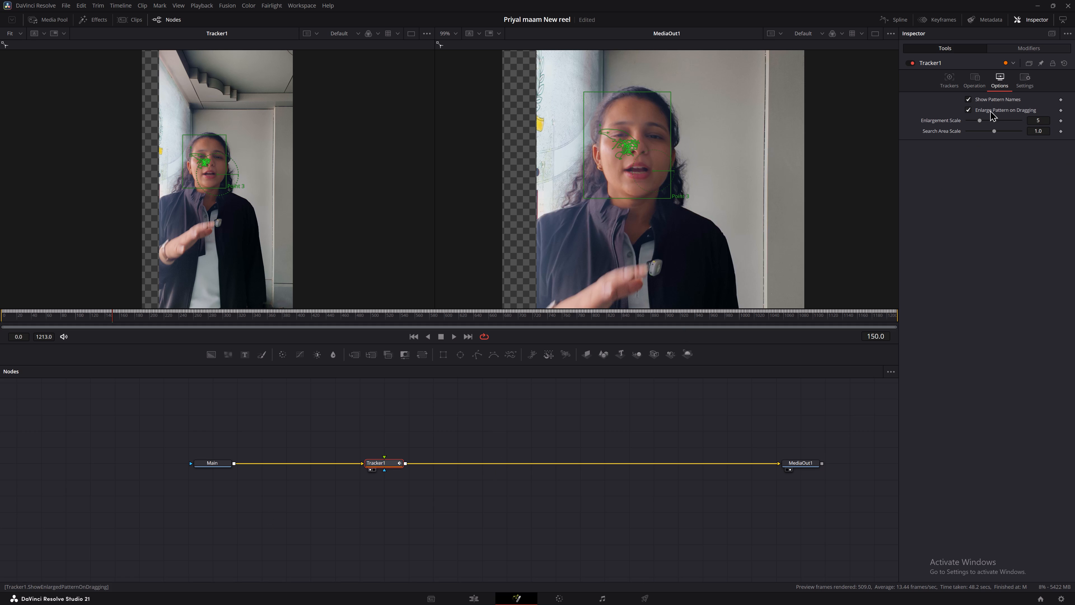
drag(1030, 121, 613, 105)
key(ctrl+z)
Set Tracker1's Edges to Mirror in its operation settings and play the composition to check the frame edges.
click(970, 83)
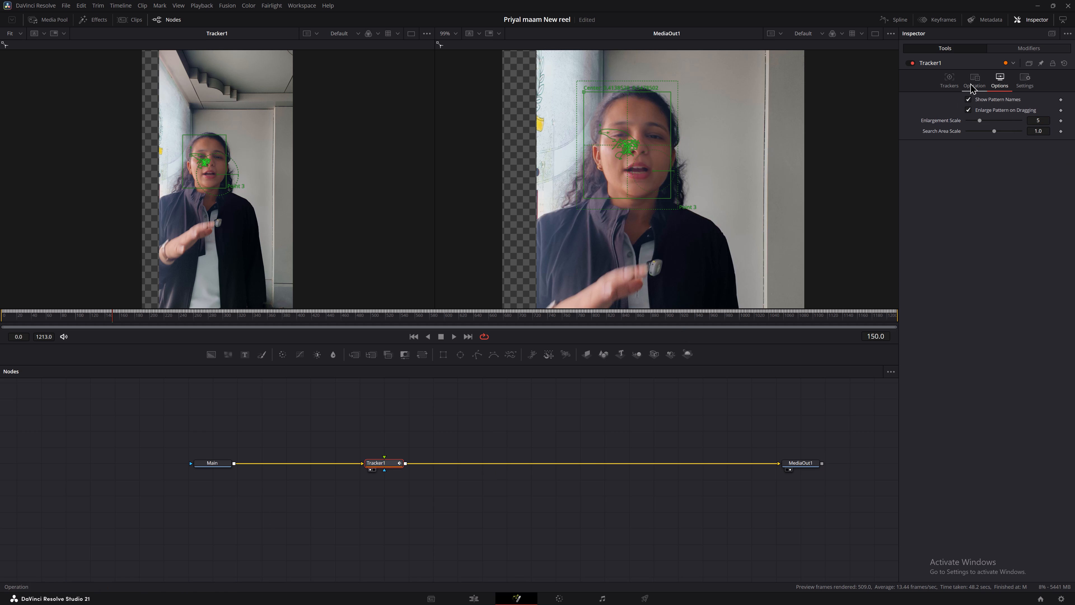
click(975, 121)
click(975, 121)
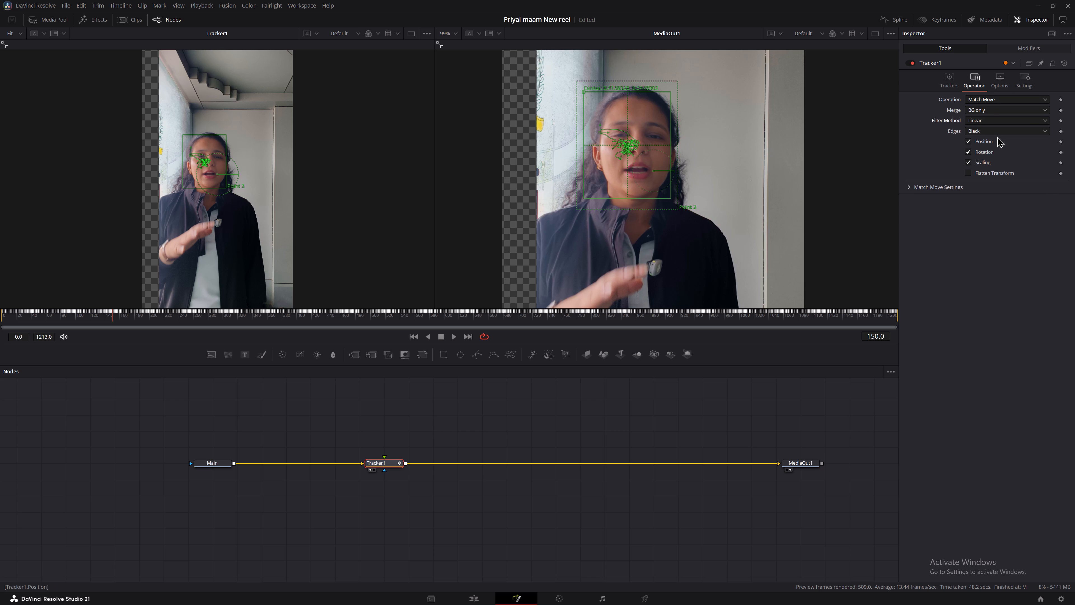
click(997, 133)
click(997, 167)
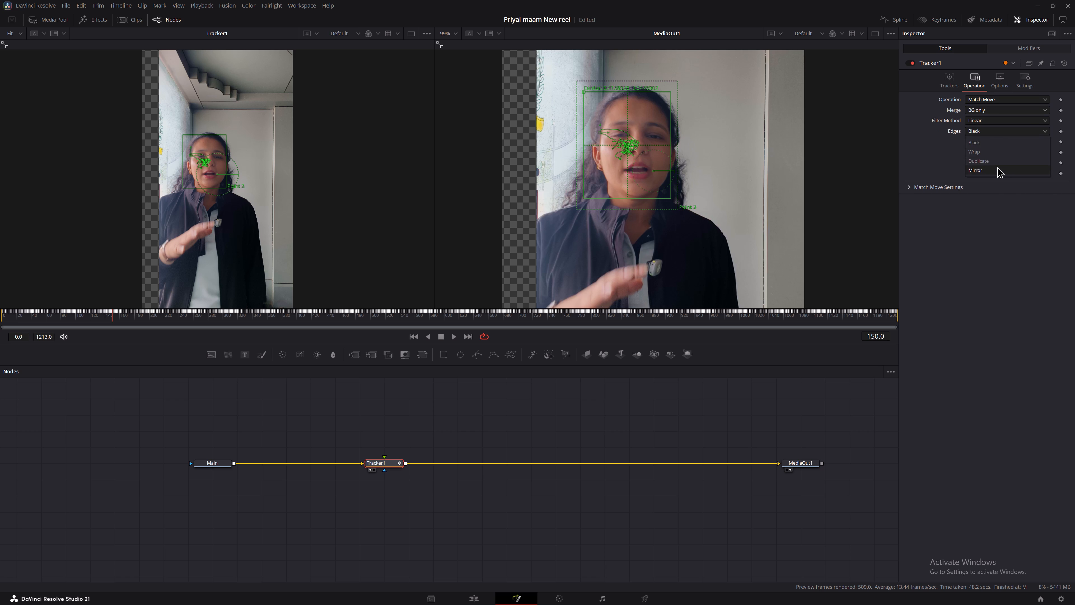
key(space)
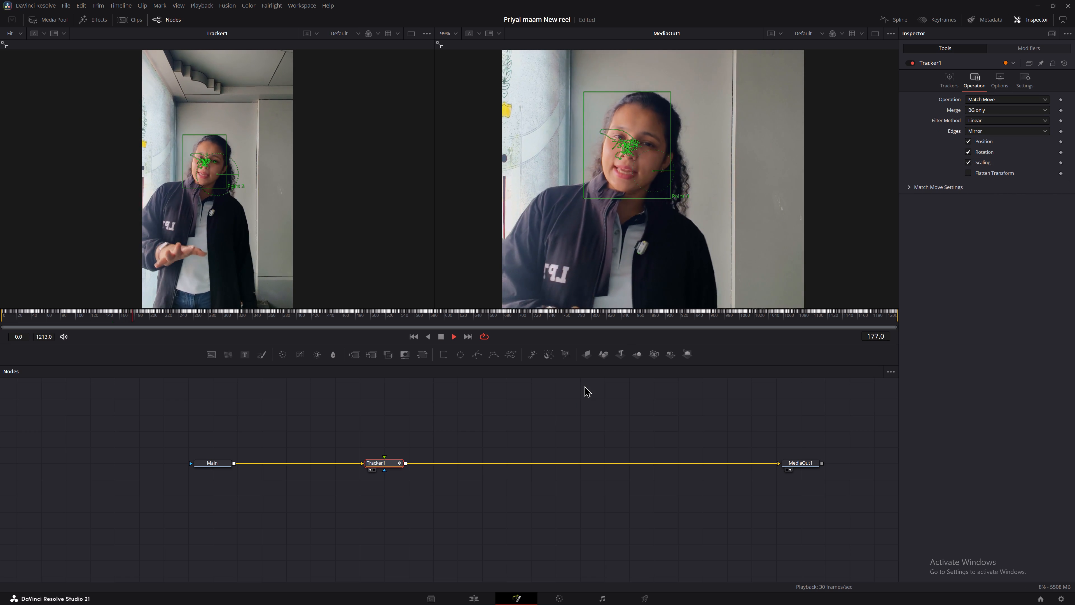
key(space)
key(space)
key(space)
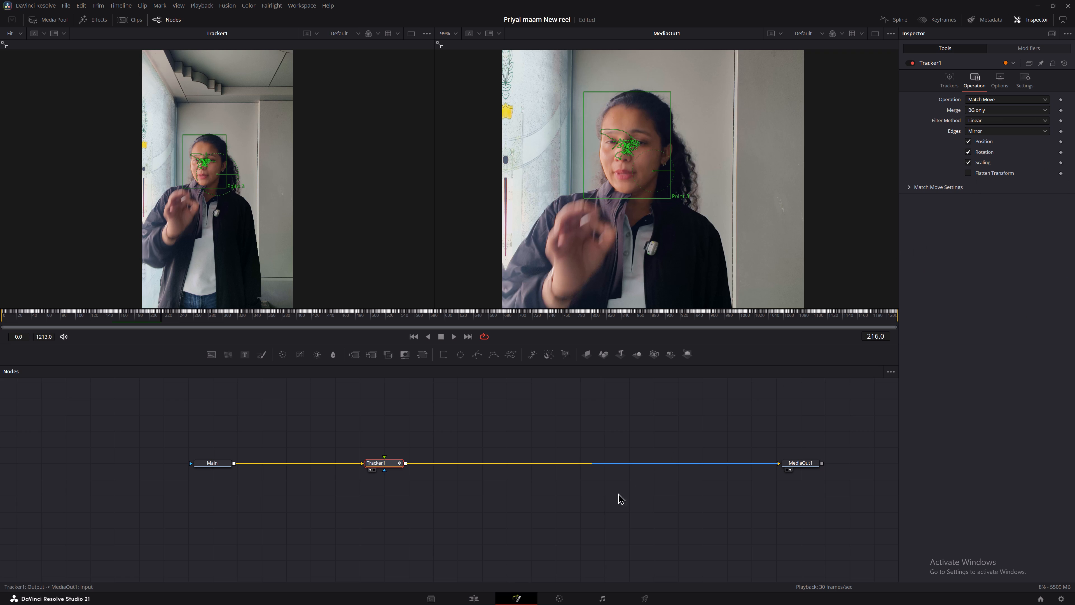
Return to the Edit page, play the reel from the beginning and save the project.
click(488, 599)
drag(345, 381, 0, 399)
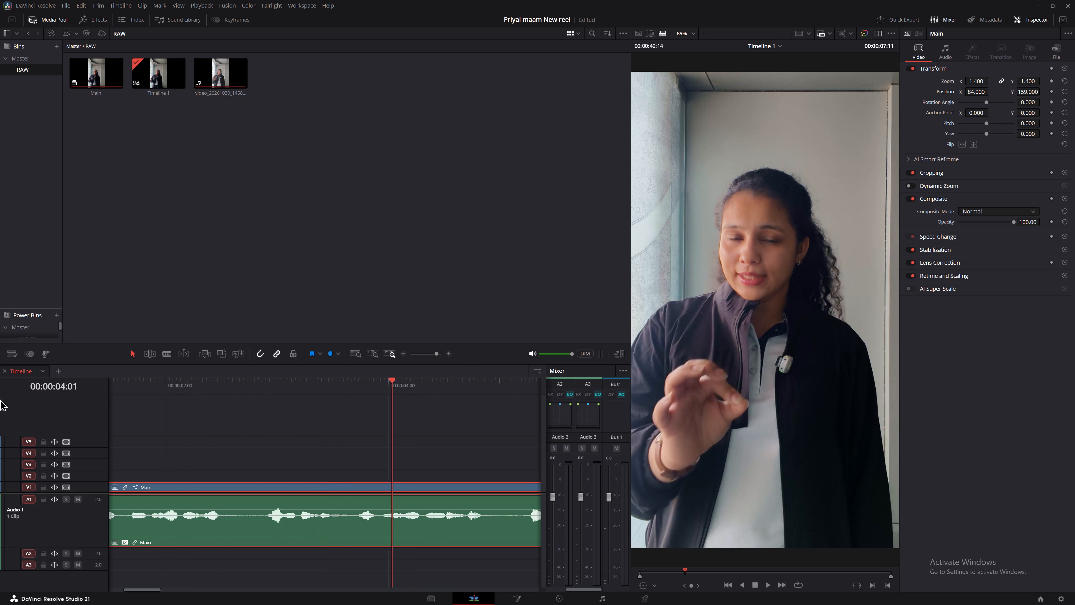
drag(0, 399, 0, 400)
key(space)
key(ctrl+s)
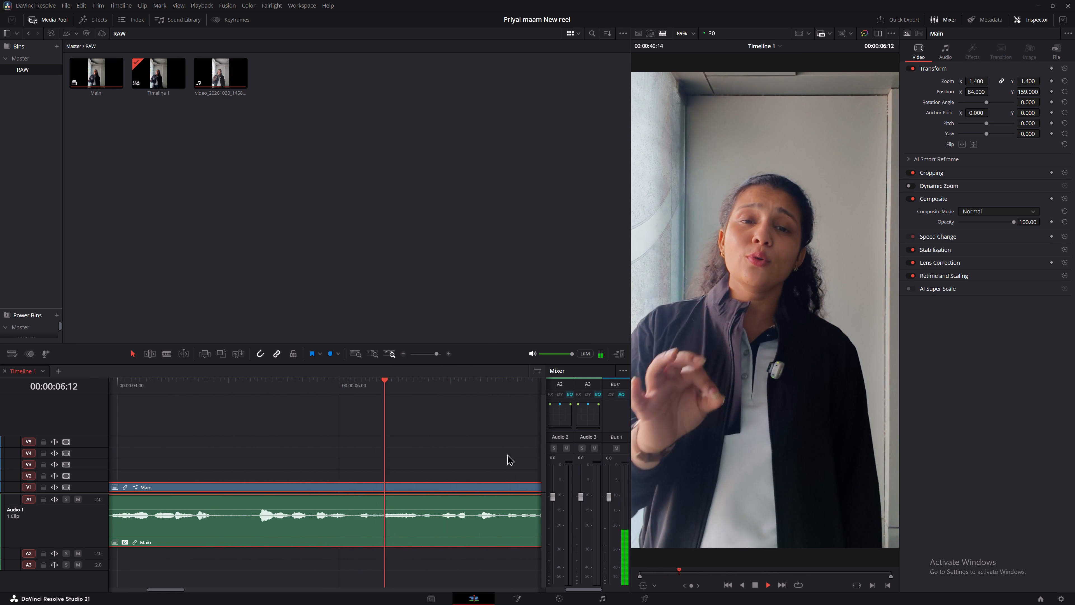
Play and scrub the reel between about 5 and 9 seconds to examine the speaker's framing and edges.
key(space)
key(space)
key(space)
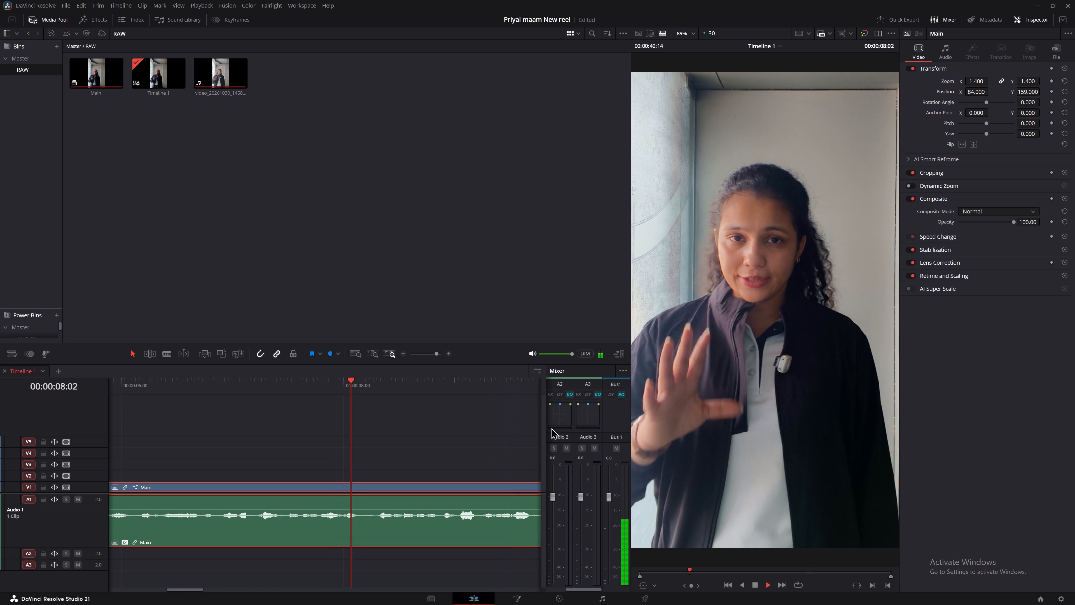
key(space)
key(space)
drag(187, 387, 148, 396)
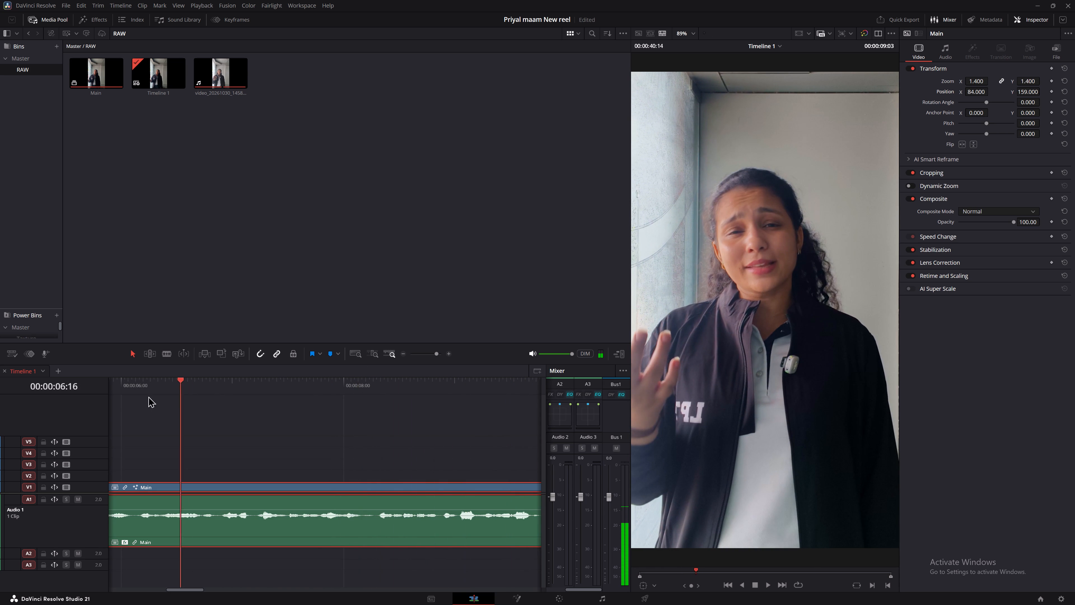
drag(148, 396, 103, 401)
key(space)
key(space)
key(space)
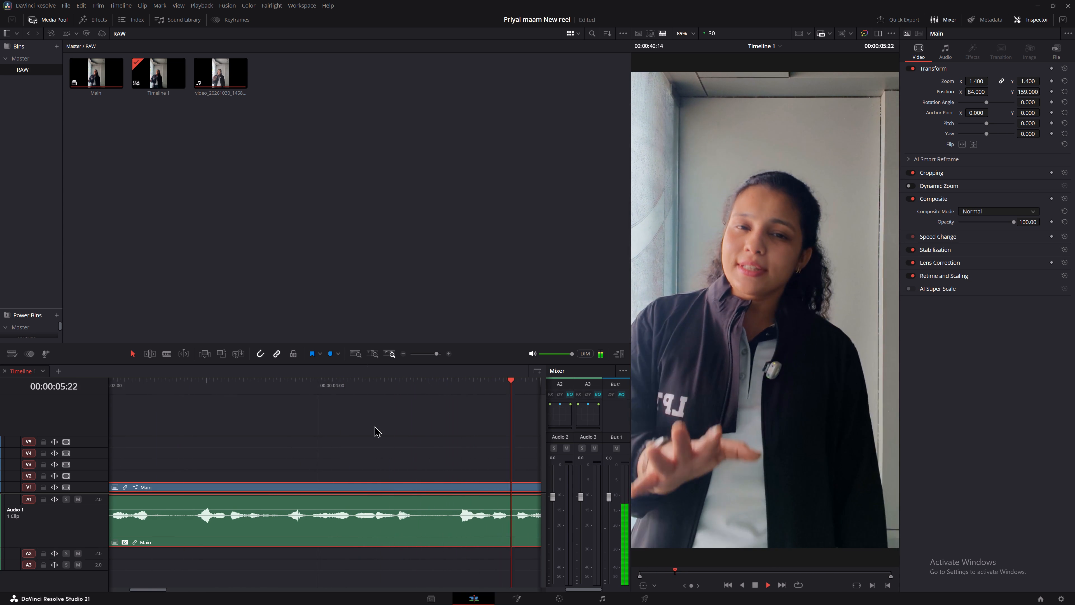
key(space)
key(space)
key(space)
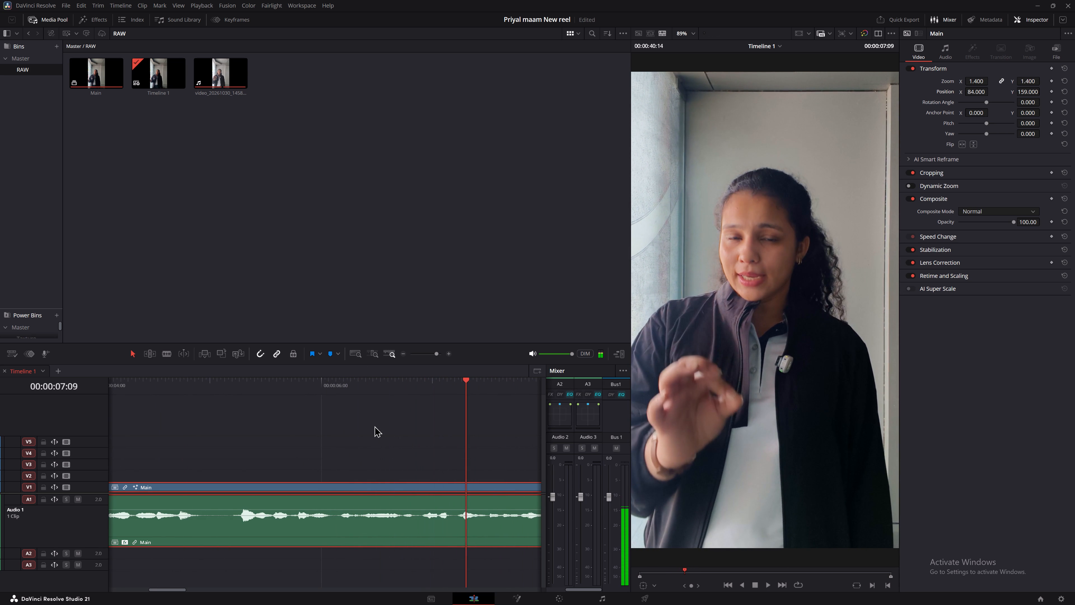
key(space)
key(space)
drag(365, 394, 363, 391)
key(space)
key(space)
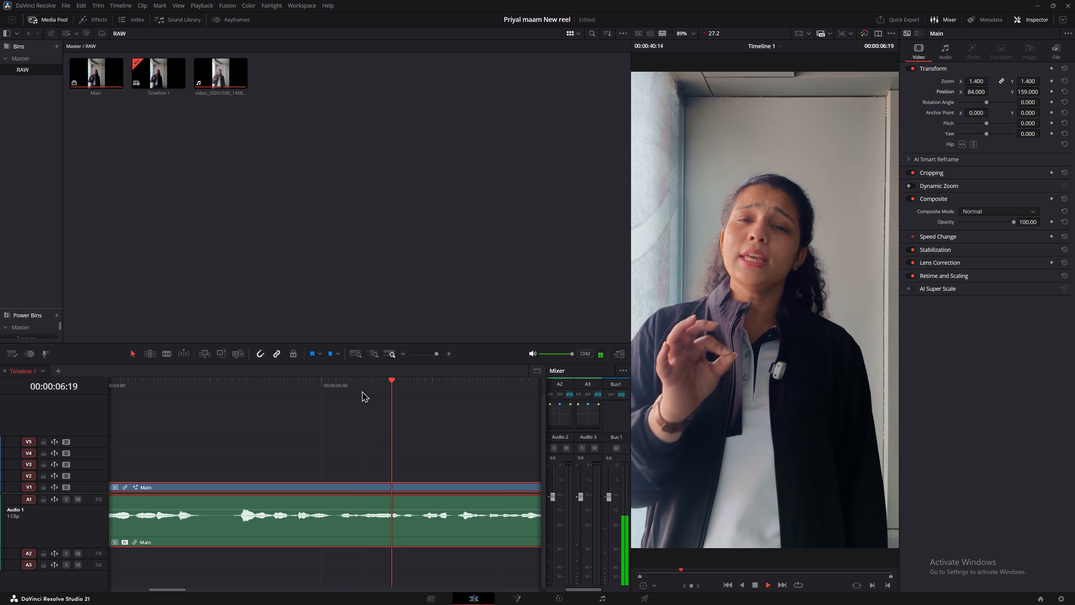
drag(362, 391, 316, 395)
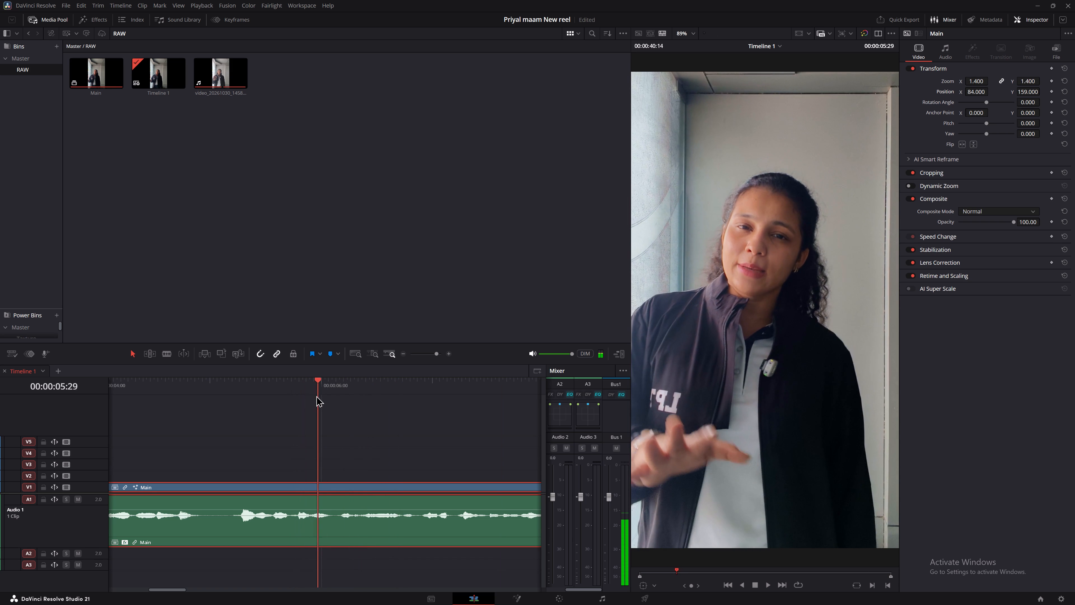
drag(316, 395, 422, 394)
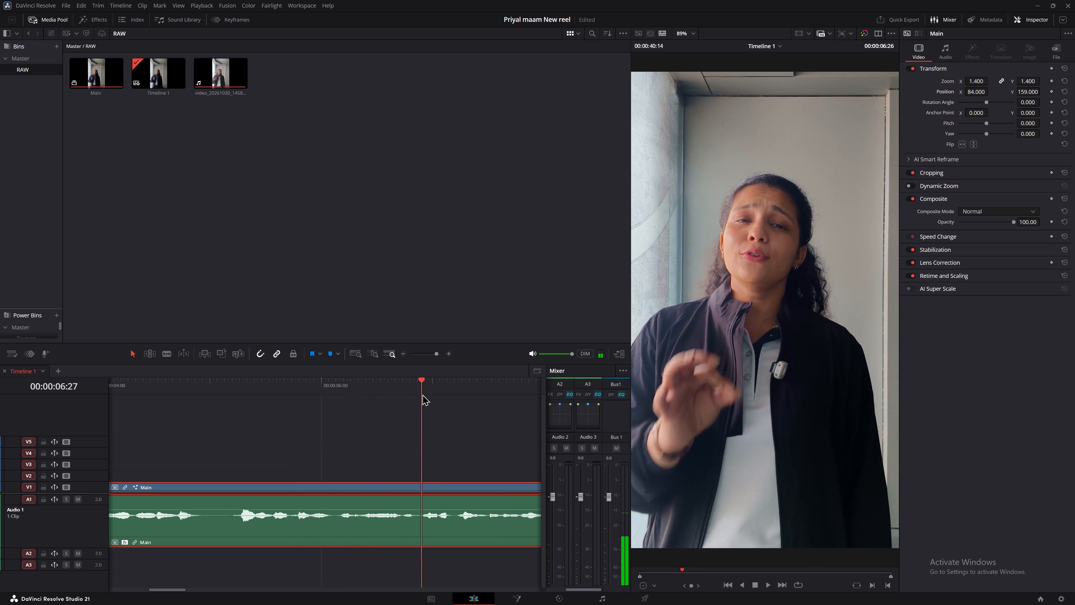
drag(422, 394, 488, 395)
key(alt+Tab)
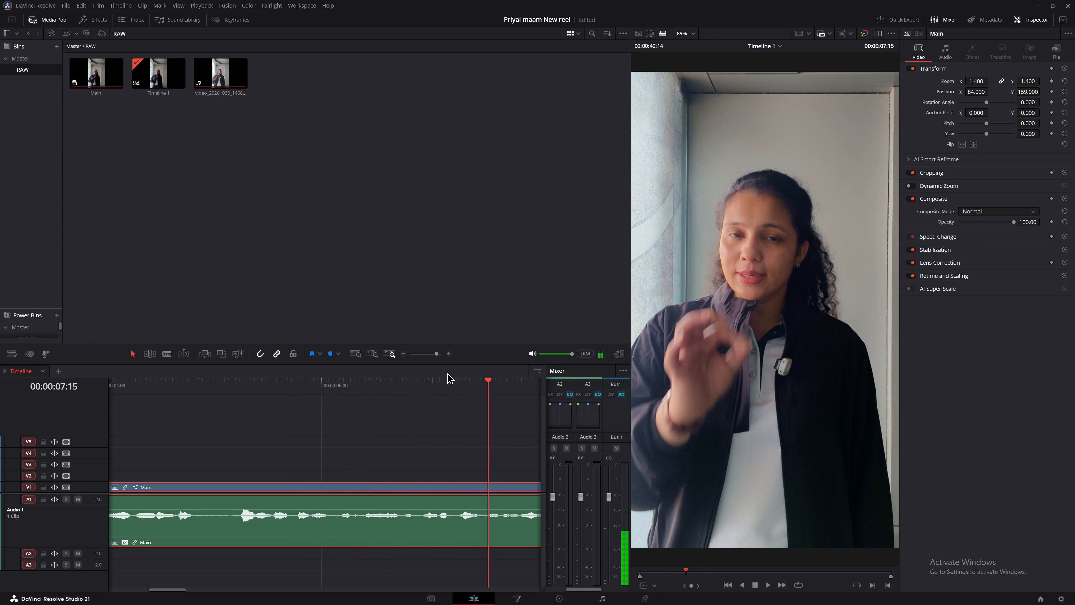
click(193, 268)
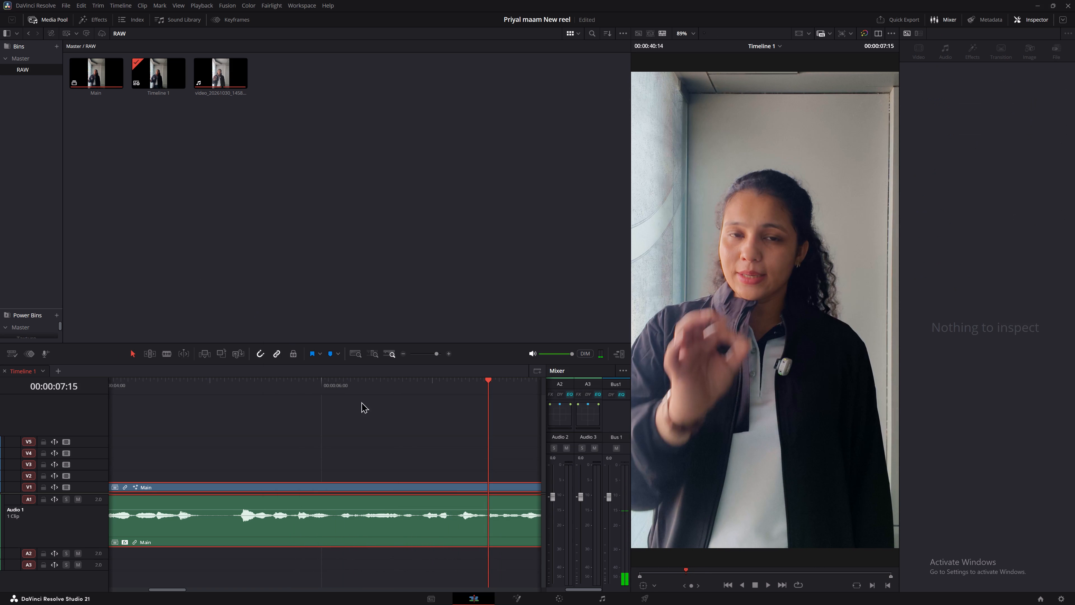
Park the playhead at 00:00:08:01 and add a serial node after node 01 on the Color page.
key(space)
key(space)
key(space)
middle_drag(381, 446, 335, 436)
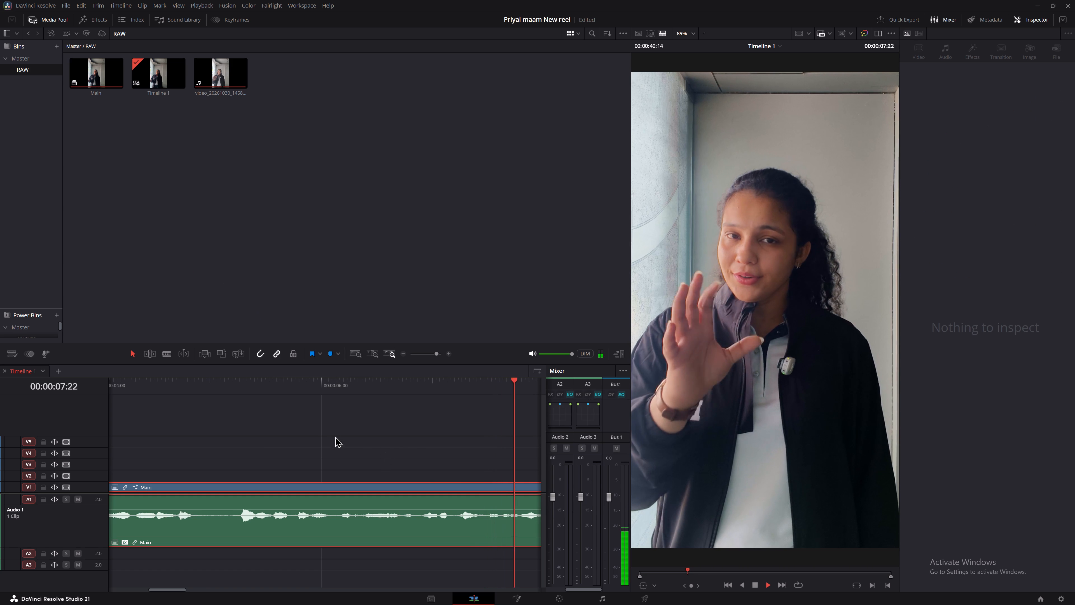
middle_drag(335, 436, 266, 434)
key(space)
key(Left)
key(Left)
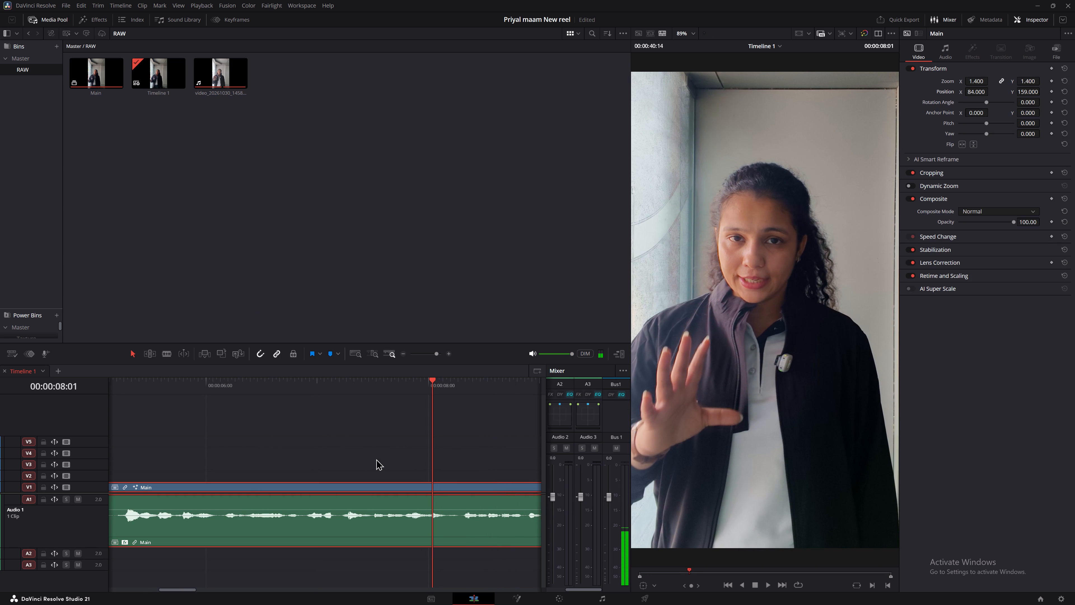
click(562, 593)
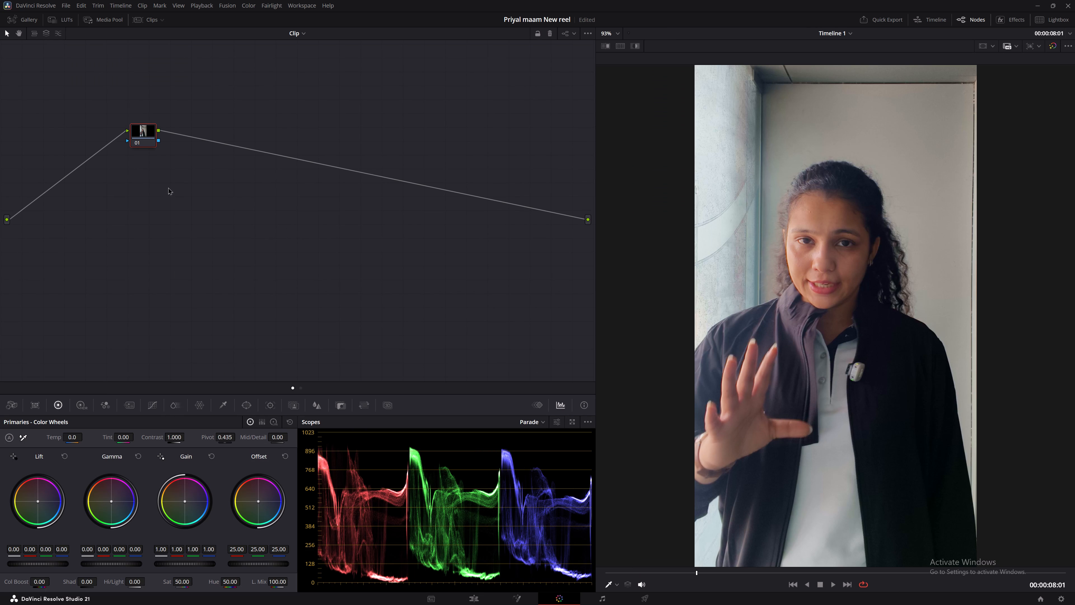
drag(139, 136, 156, 168)
key(alt+s)
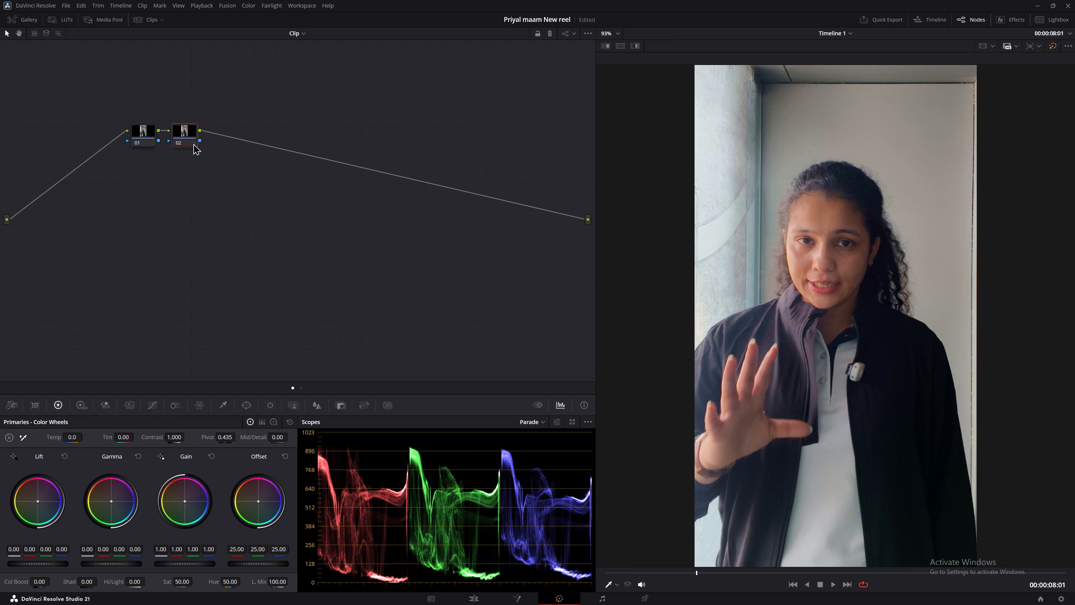
Set node 02's Contrast to about 1.044 and its Mid/Detail to 2.50.
click(184, 138)
drag(180, 435, 174, 435)
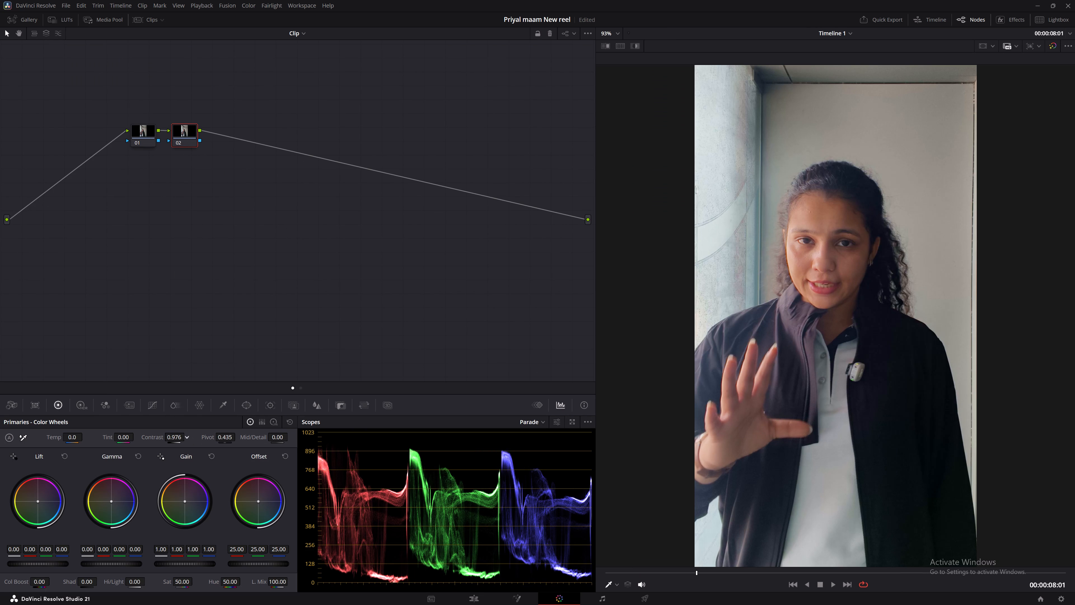
drag(174, 435, 189, 435)
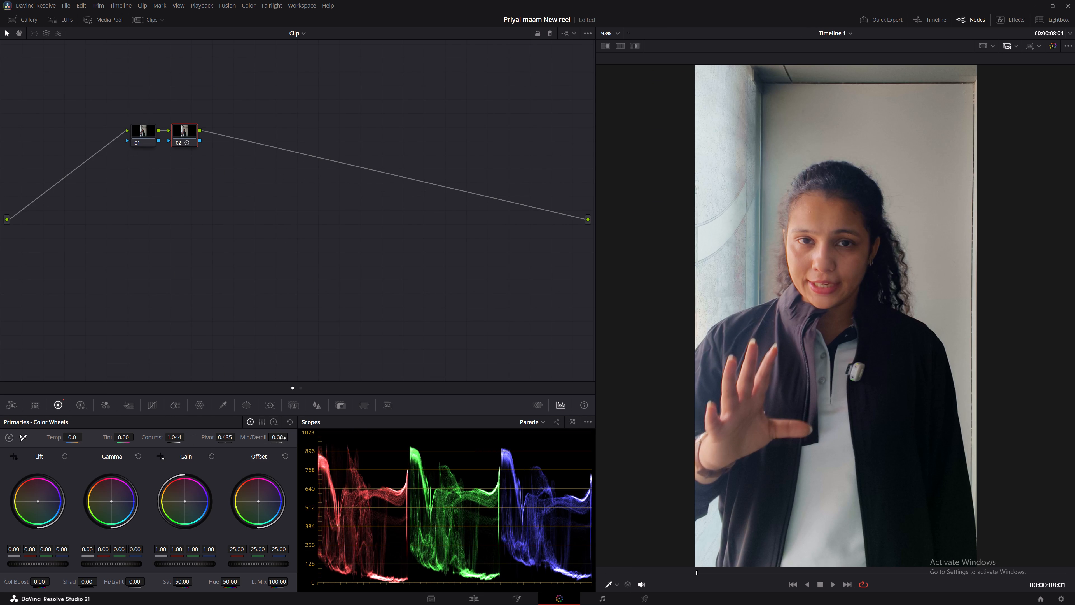
click(279, 436)
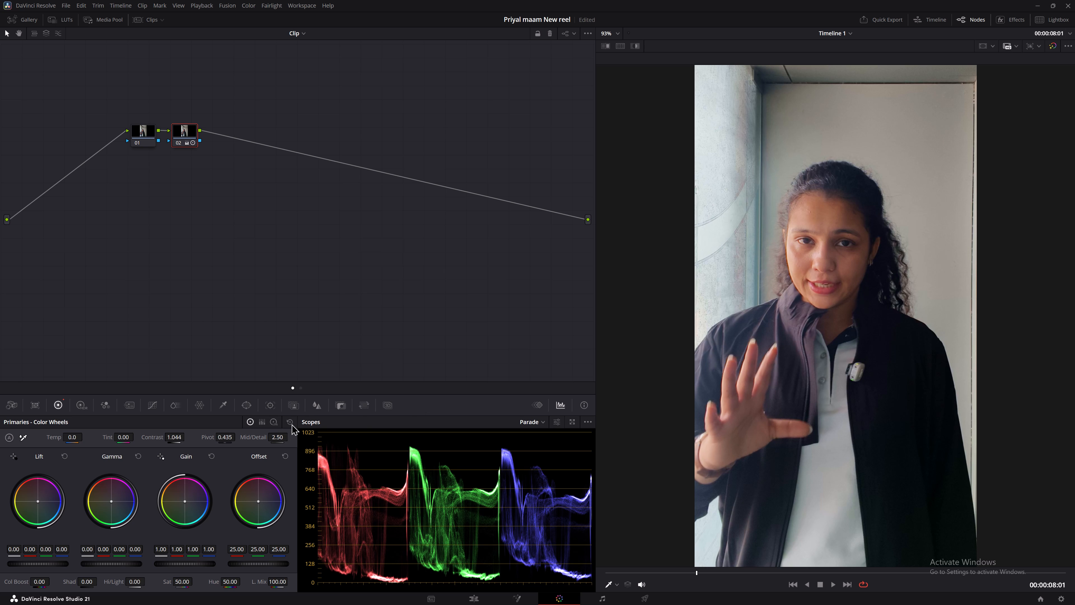
Examine the frame in the enlarged Parade, Histogram, CIE Chromaticity and Vectorscope scopes, including the Parade display settings.
click(576, 424)
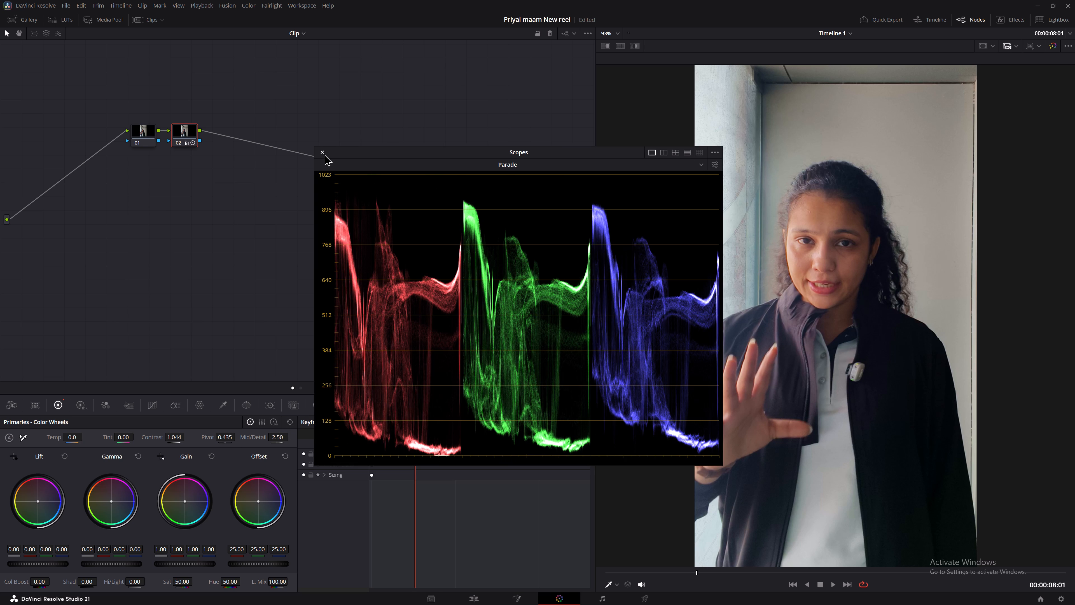
click(323, 153)
click(553, 418)
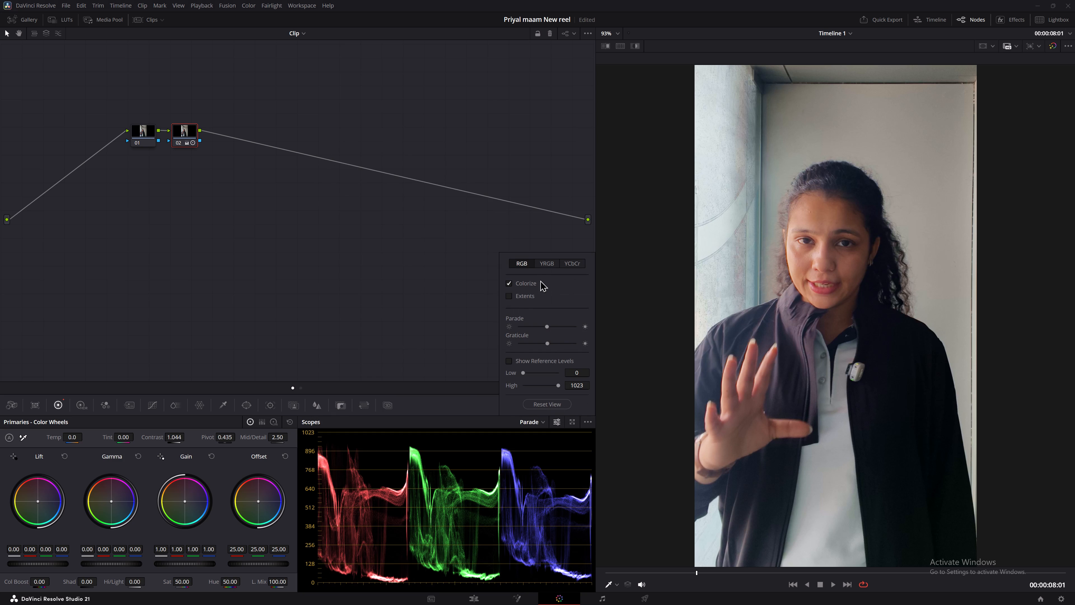
click(530, 420)
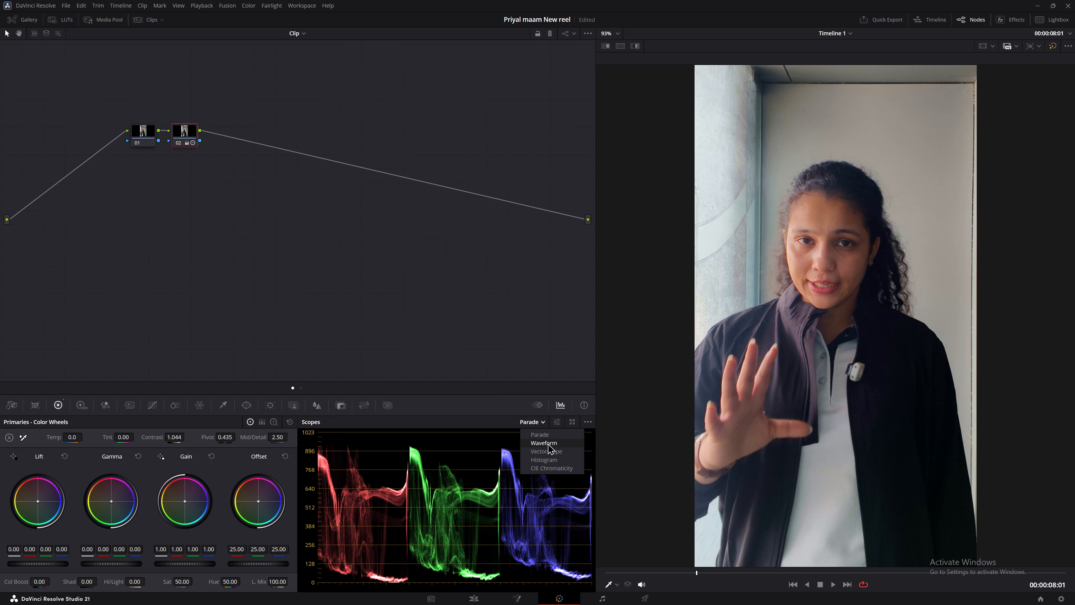
click(544, 462)
click(535, 418)
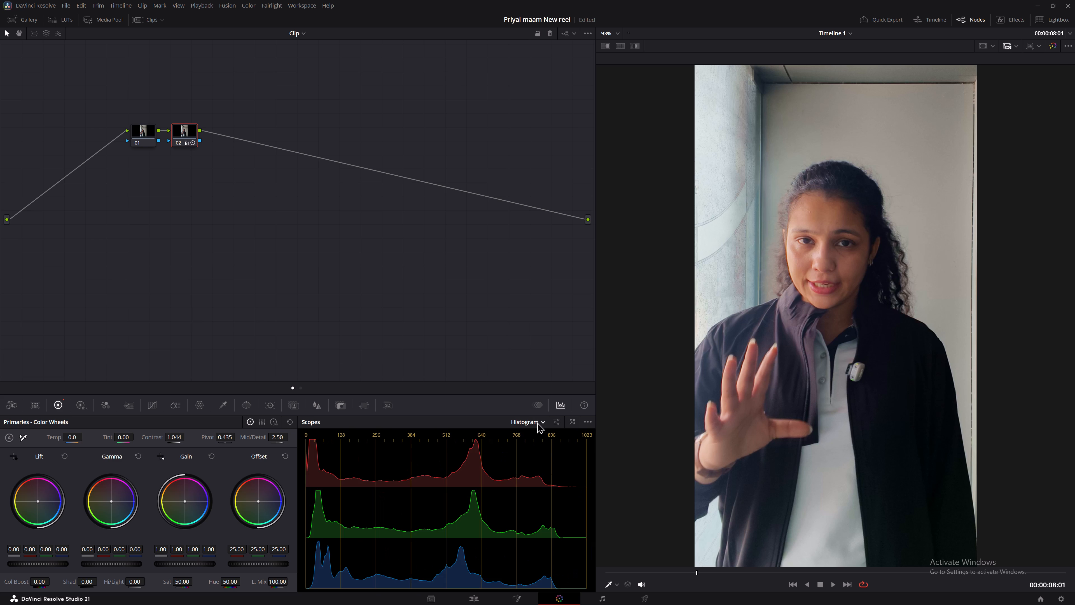
click(538, 467)
click(534, 423)
click(536, 436)
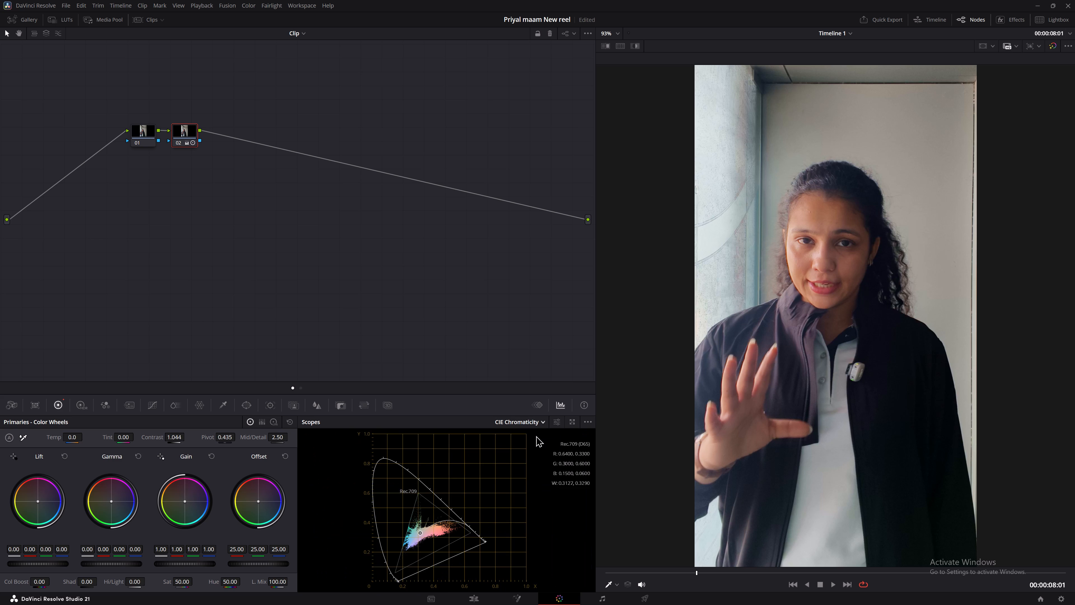
click(534, 427)
drag(539, 438, 545, 452)
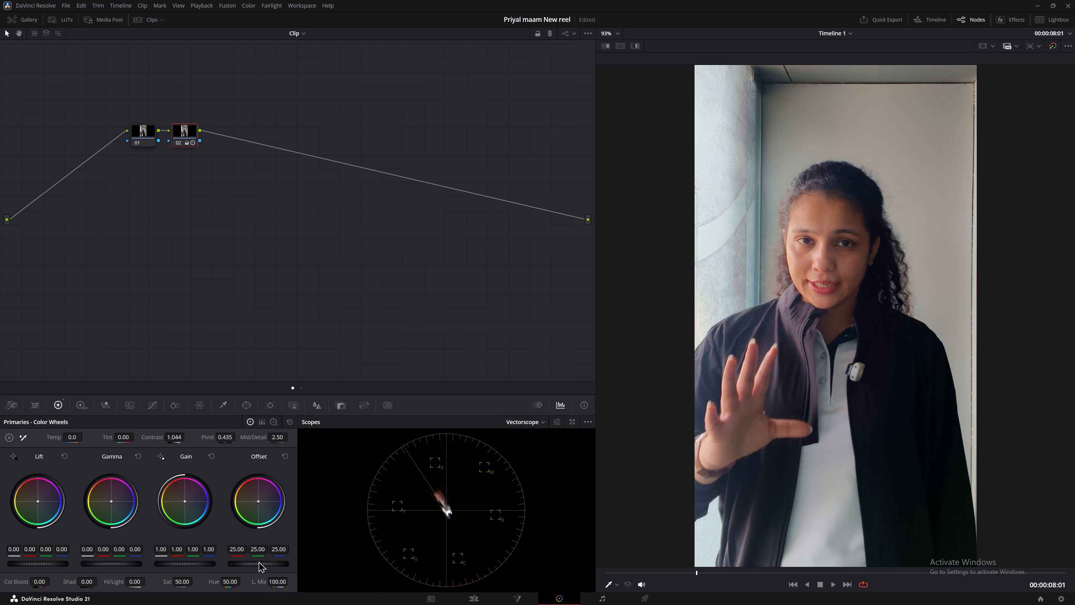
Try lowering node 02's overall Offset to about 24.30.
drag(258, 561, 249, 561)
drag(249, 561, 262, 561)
Raise node 02's overall Gain to 1.05 and play the clip to 00:00:09:15 to check the brightness.
drag(191, 565, 186, 566)
drag(186, 566, 216, 565)
drag(216, 565, 218, 565)
key(space)
key(space)
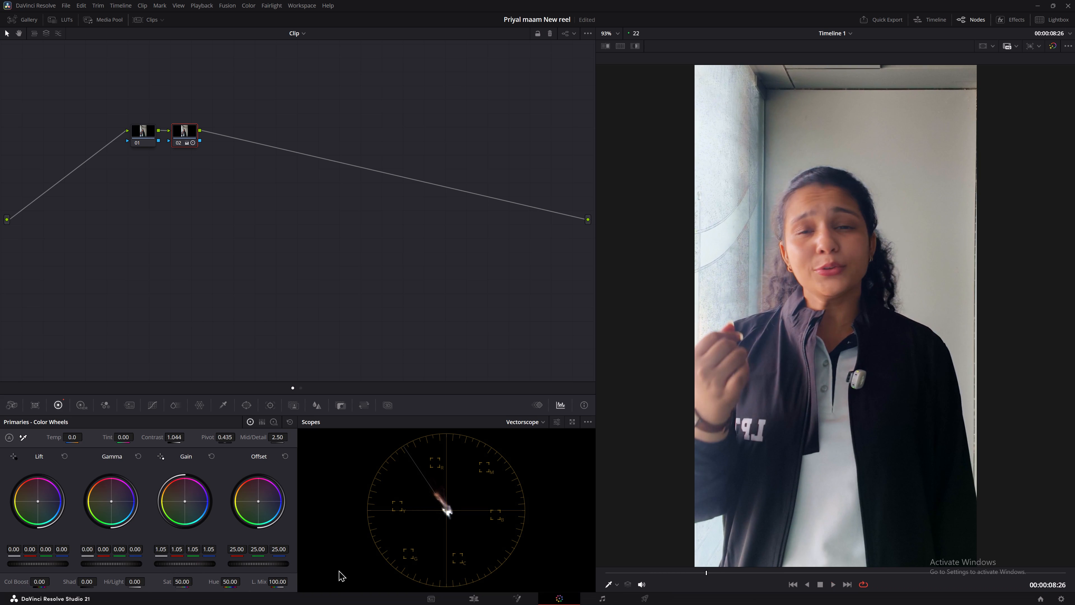
key(space)
key(space)
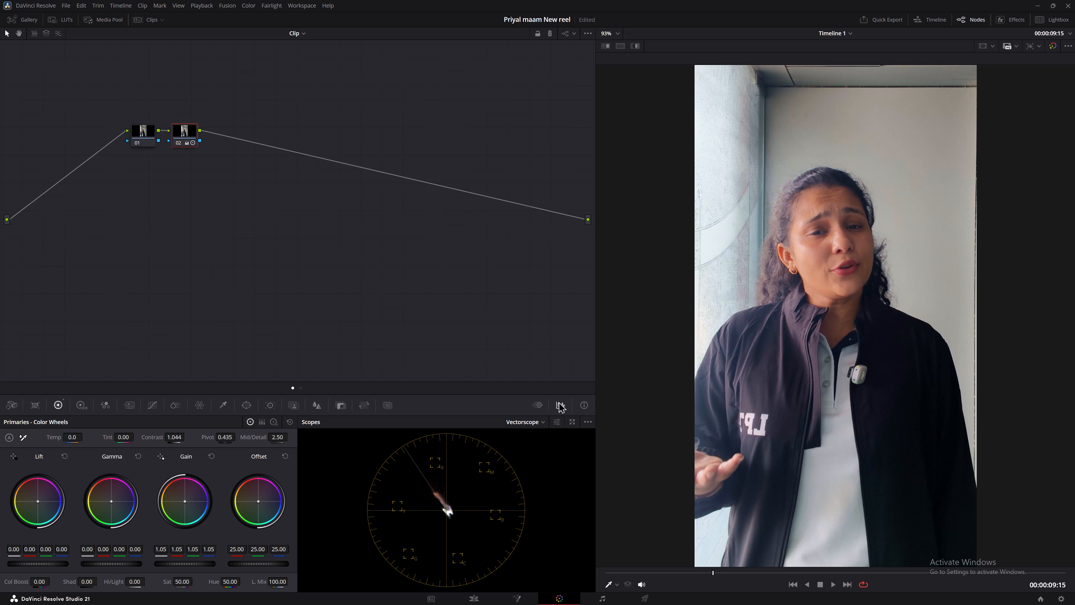
Check the frame at 00:00:09:15 in the Waveform and Histogram scopes and return to the Parade.
click(539, 418)
click(536, 443)
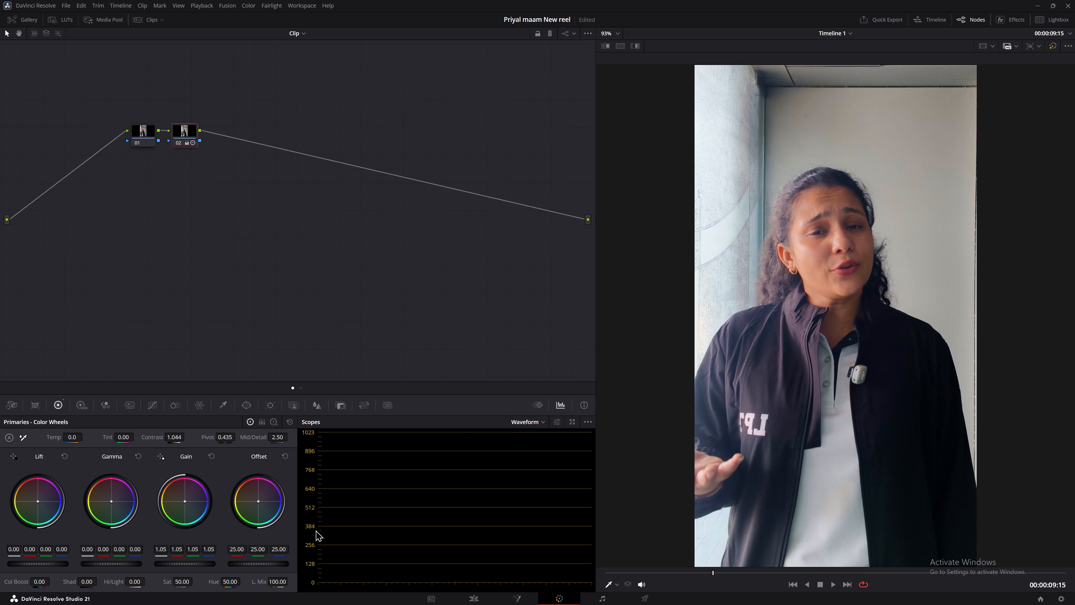
click(538, 420)
click(542, 460)
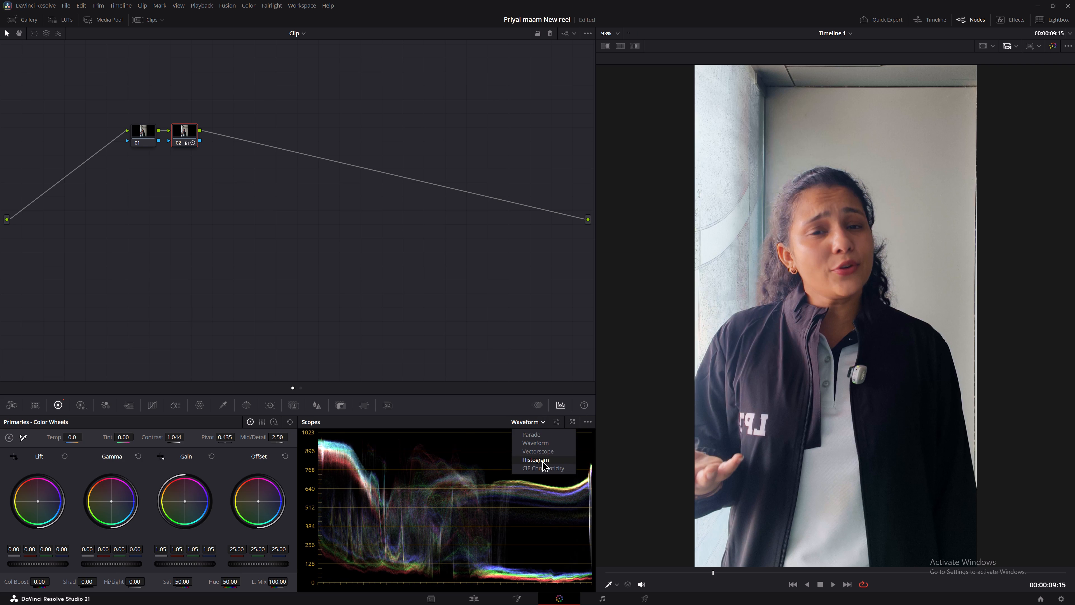
click(536, 421)
click(539, 432)
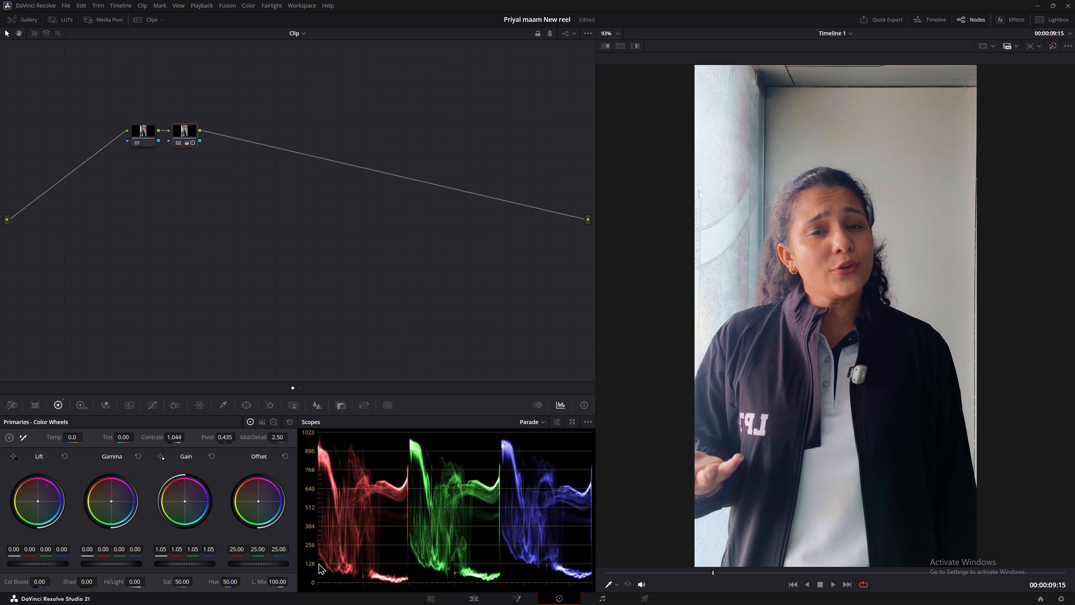
Lower node 02's Gamma to -0.02 for red and -0.01 for green, playing briefly to check the colour.
drag(106, 550, 116, 550)
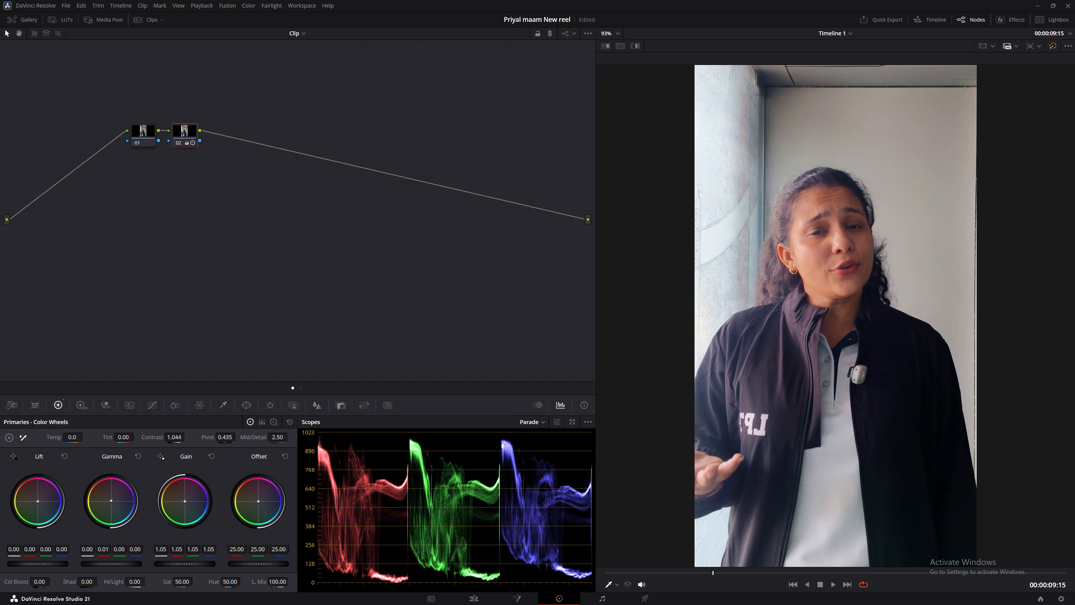
drag(116, 550, 87, 550)
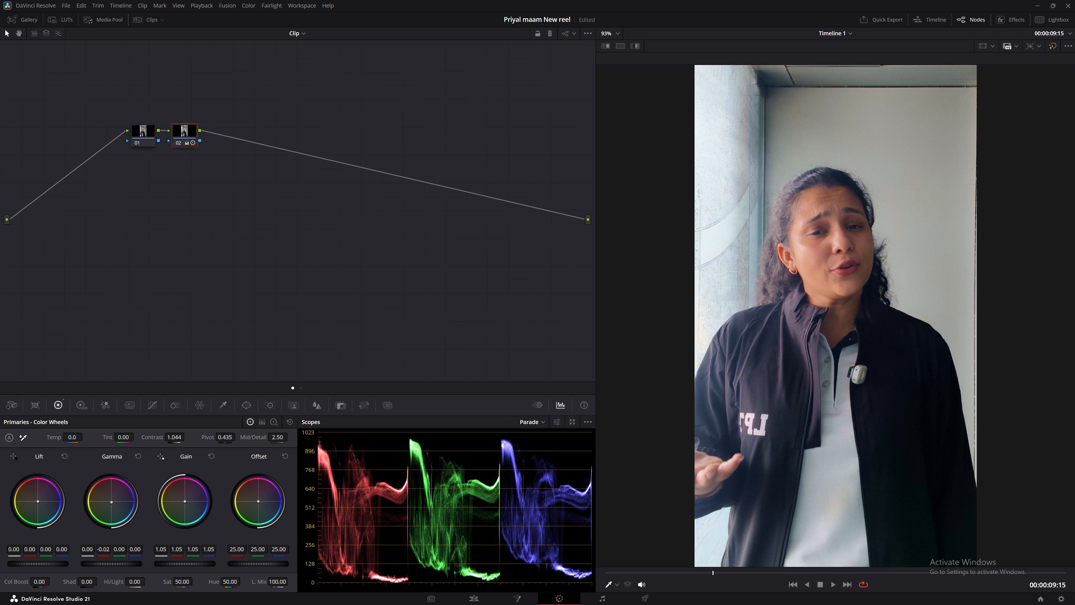
drag(87, 550, 86, 551)
key(space)
key(space)
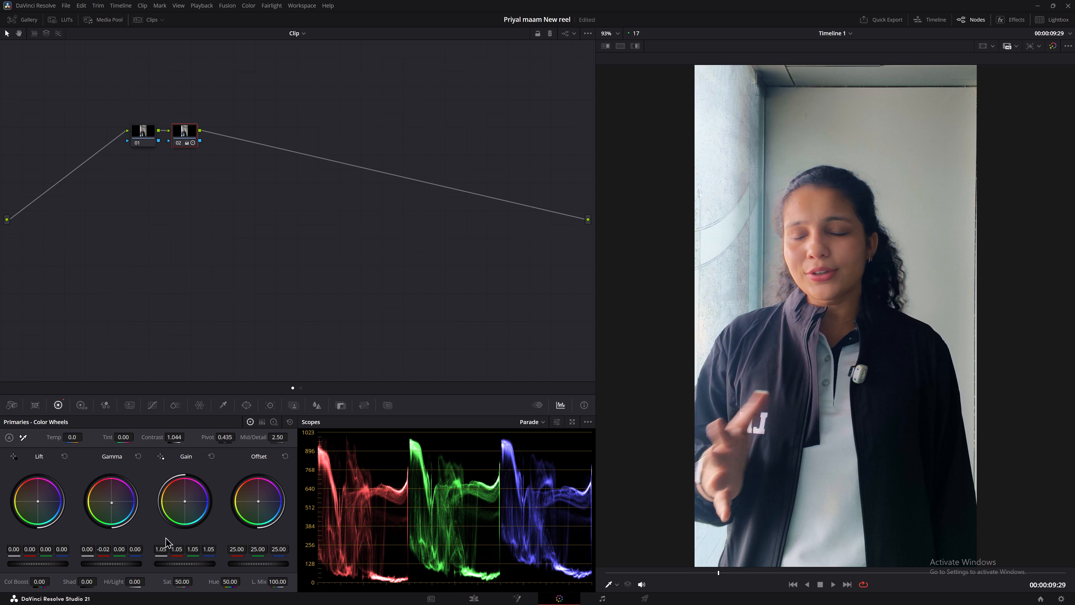
drag(123, 546, 104, 547)
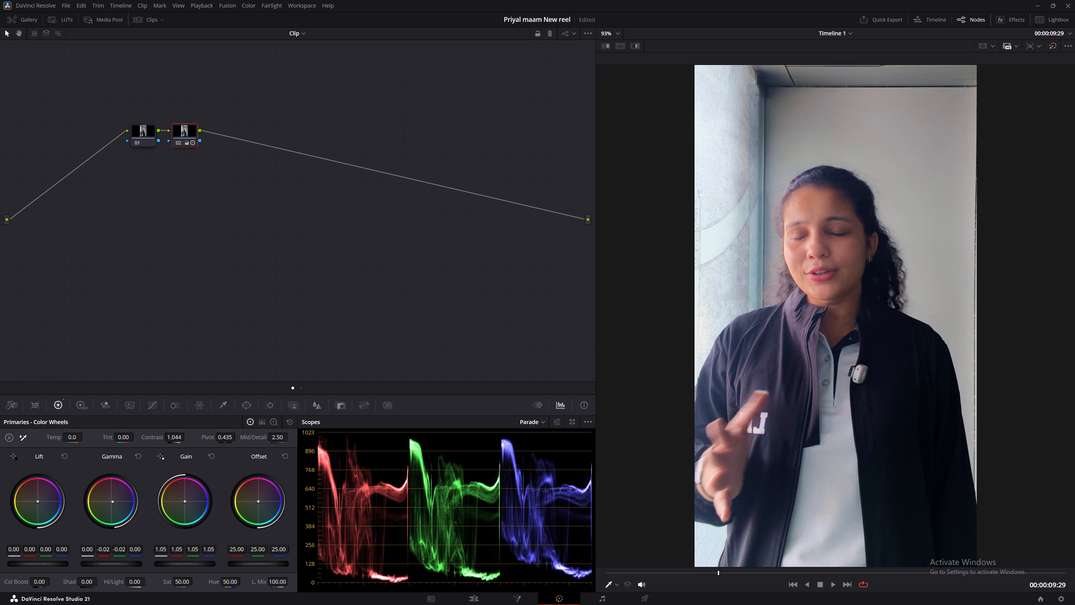
drag(104, 547, 111, 547)
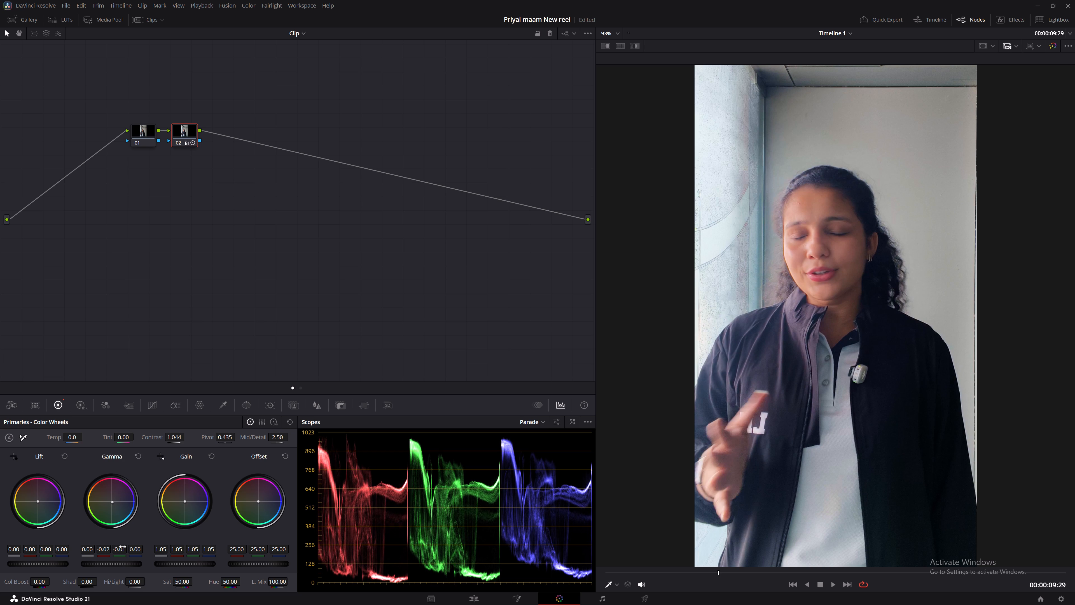
Set node 02's Gain to 1.02 for red and 1.03 for green, and play on to 00:00:11:08.
drag(178, 550, 191, 550)
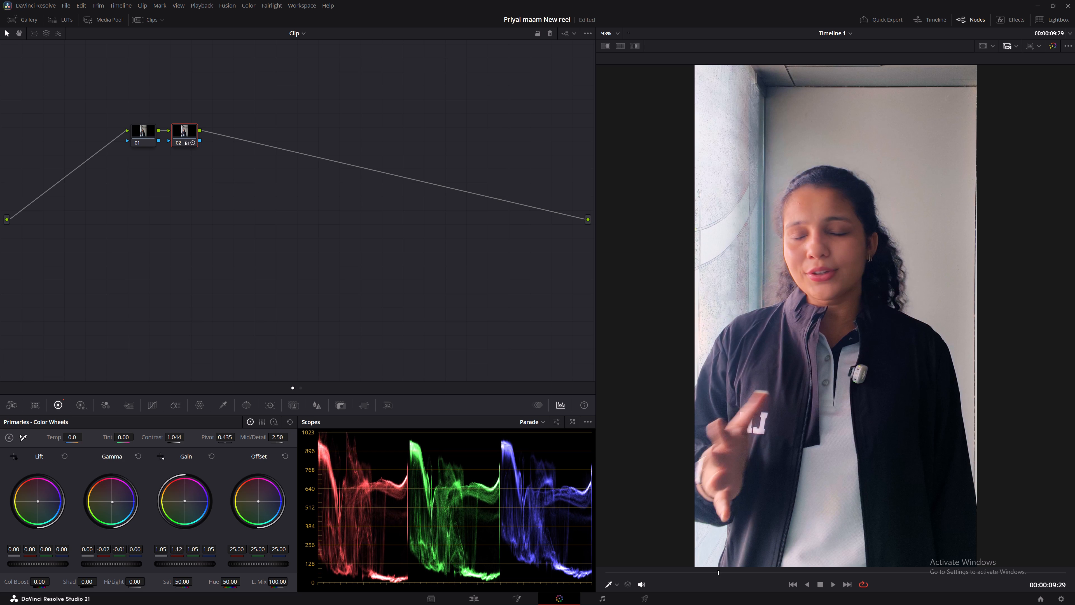
drag(191, 550, 172, 550)
drag(193, 550, 180, 550)
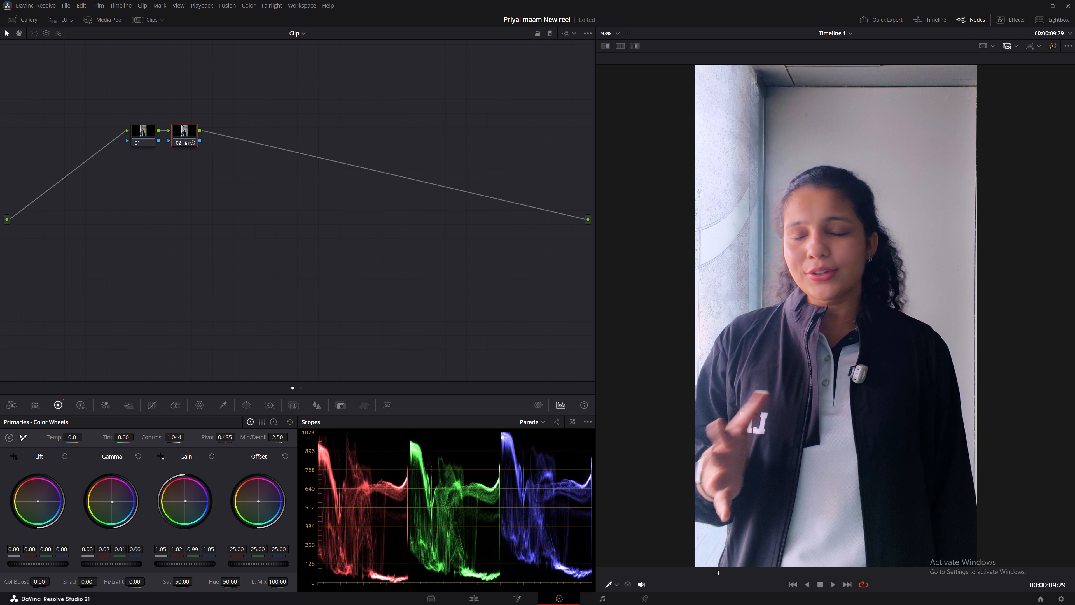
drag(180, 550, 188, 550)
key(space)
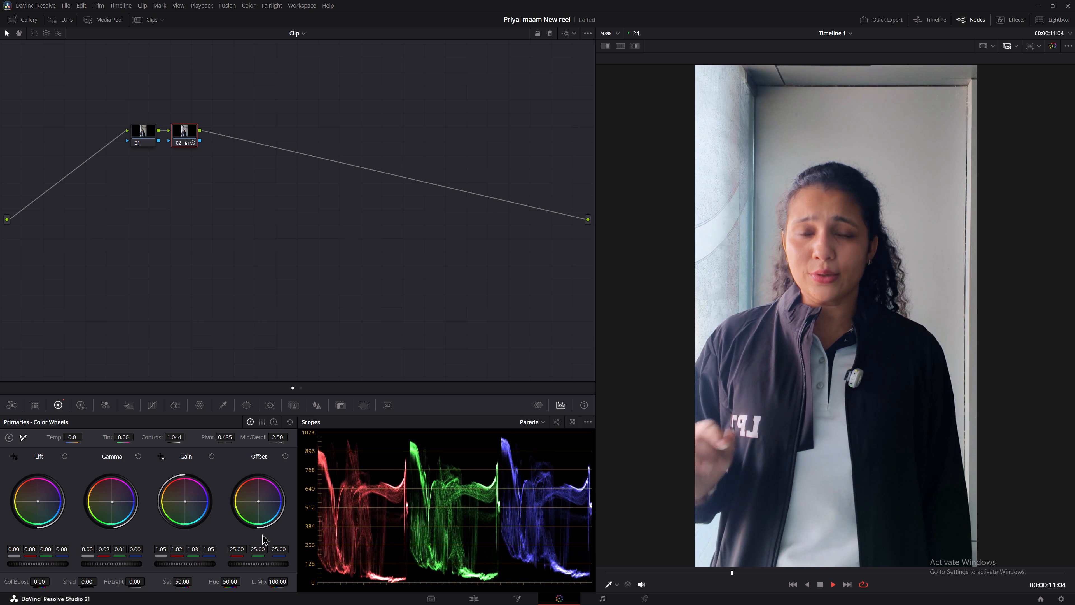
key(space)
Raise node 02's Mid/Detail to 38.00, playing the clip to 00:00:13:21 to judge the sharpness.
drag(274, 436, 302, 445)
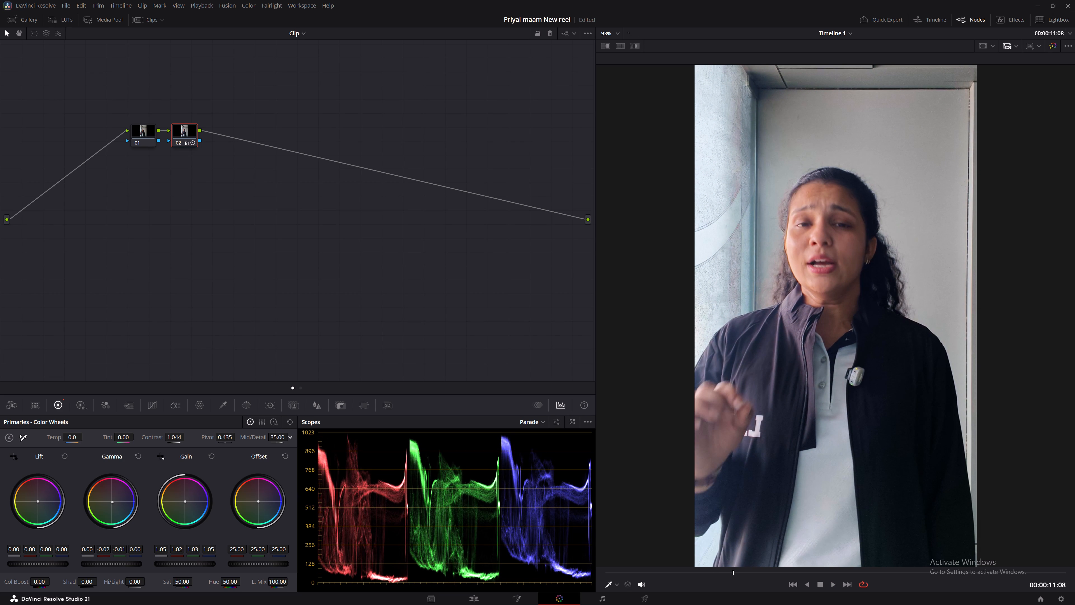
drag(302, 445, 308, 447)
key(space)
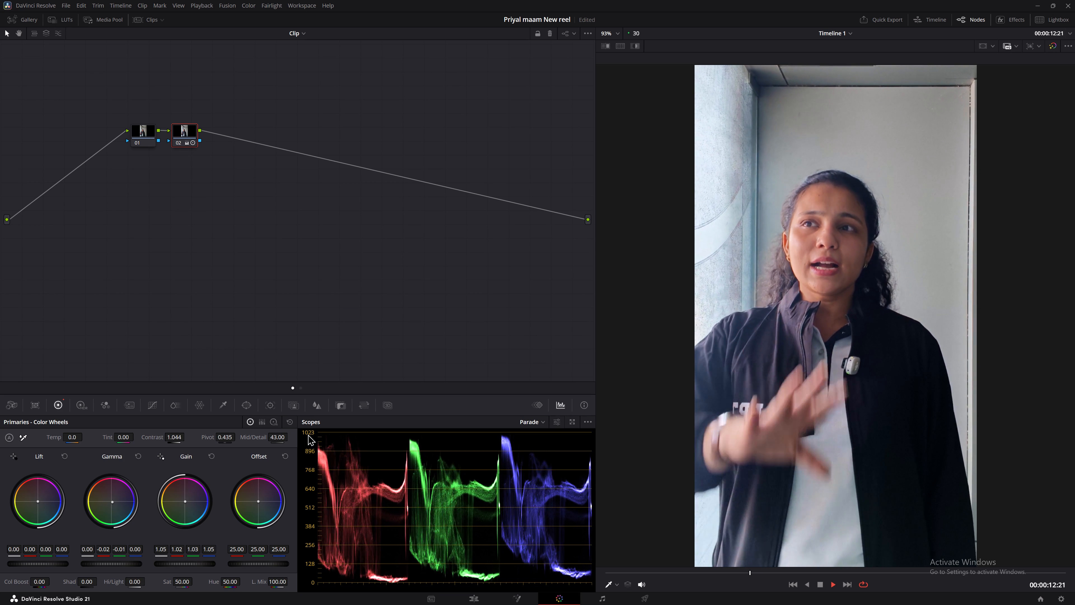
key(space)
drag(282, 435, 278, 435)
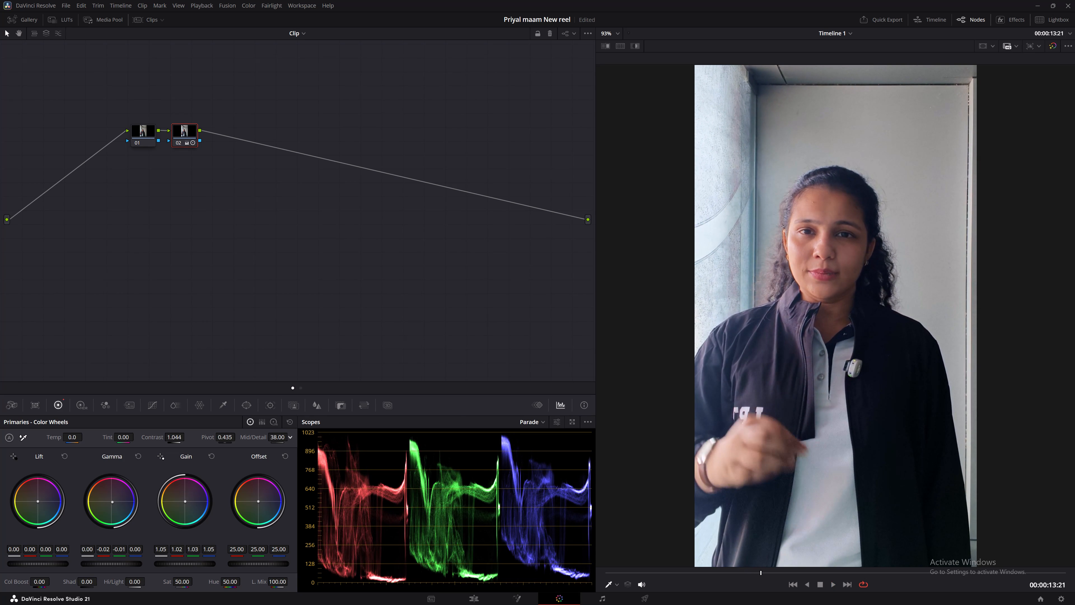
drag(278, 435, 278, 436)
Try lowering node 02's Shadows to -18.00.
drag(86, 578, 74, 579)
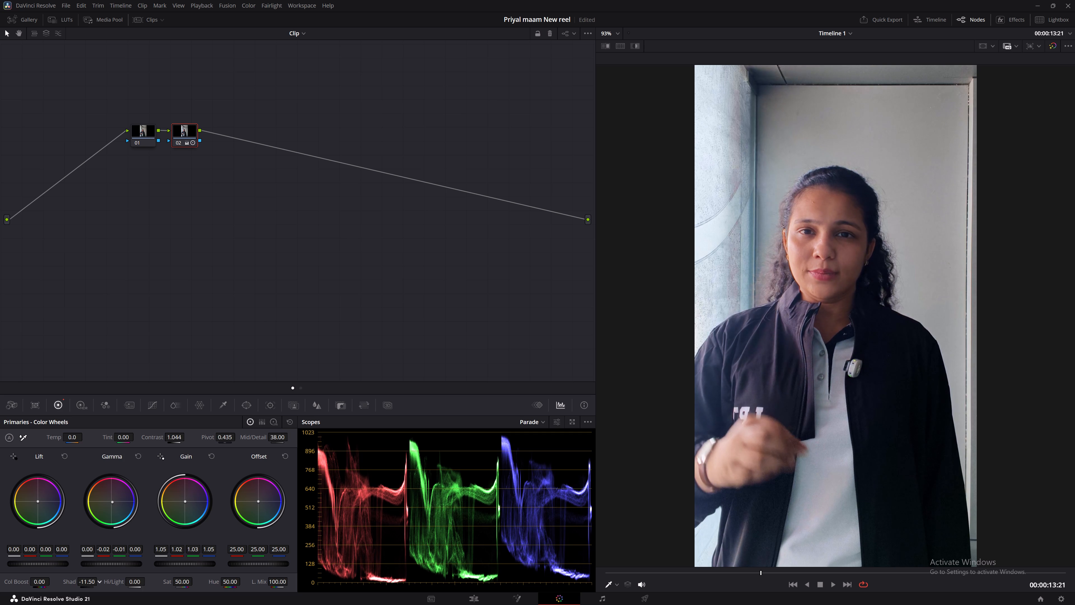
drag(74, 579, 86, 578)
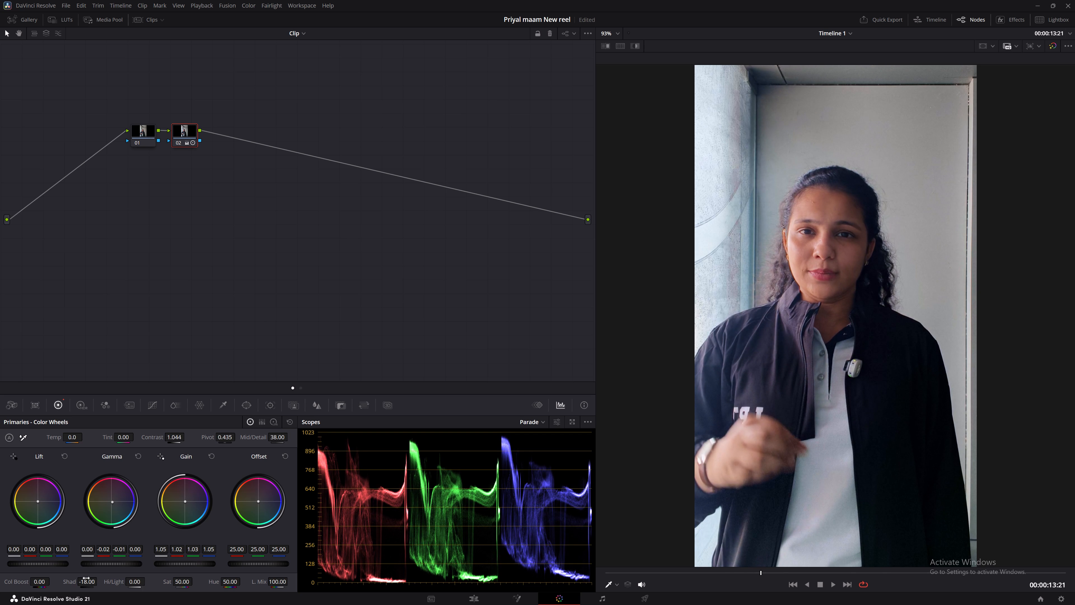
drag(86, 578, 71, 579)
Set node 02's Color Boost to 5.50.
drag(44, 581, 47, 581)
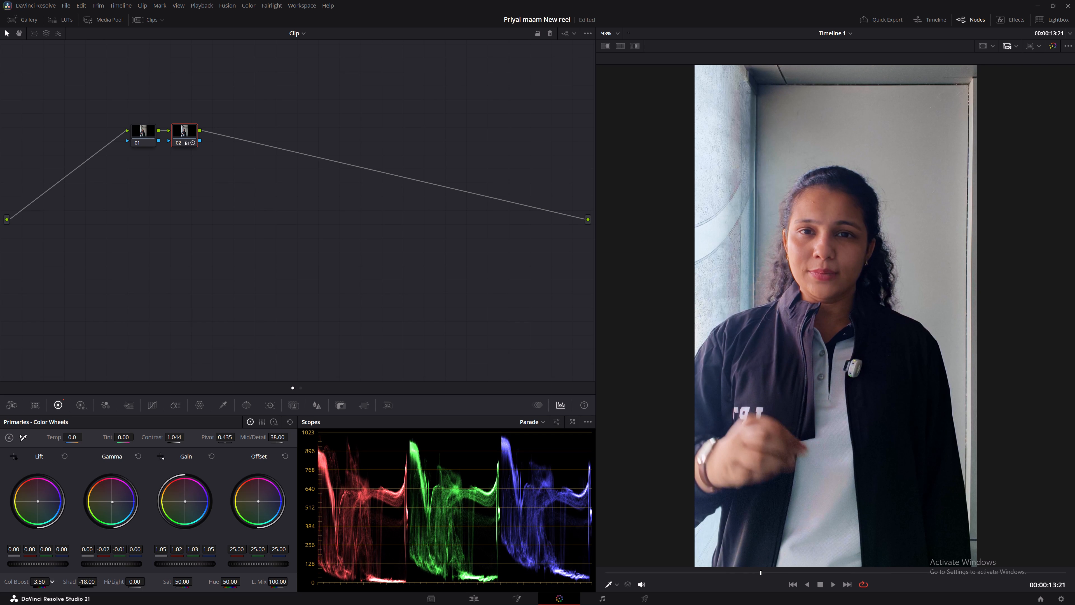
drag(47, 581, 49, 581)
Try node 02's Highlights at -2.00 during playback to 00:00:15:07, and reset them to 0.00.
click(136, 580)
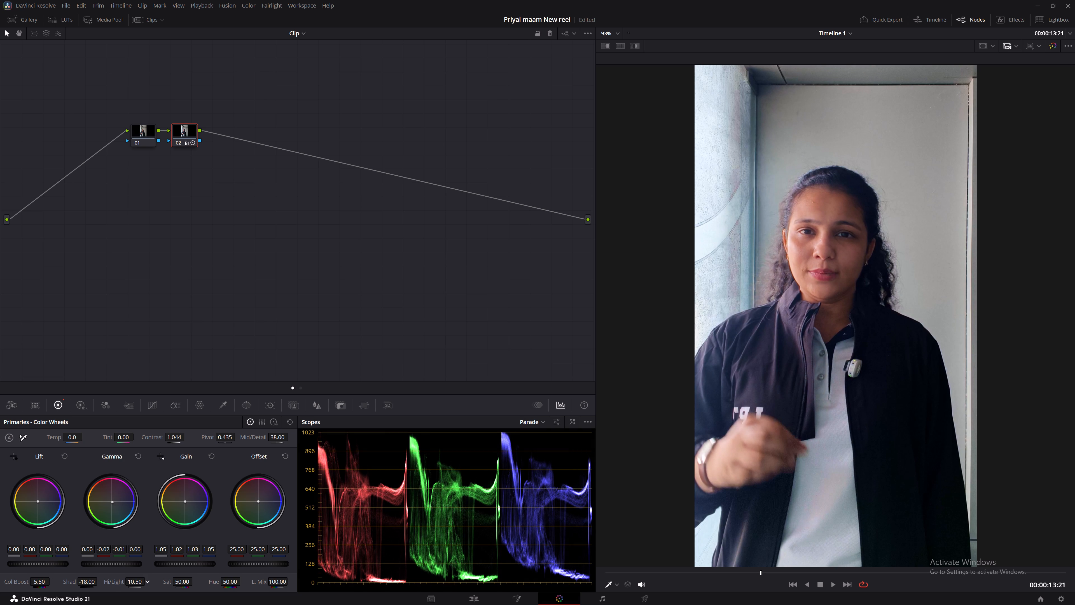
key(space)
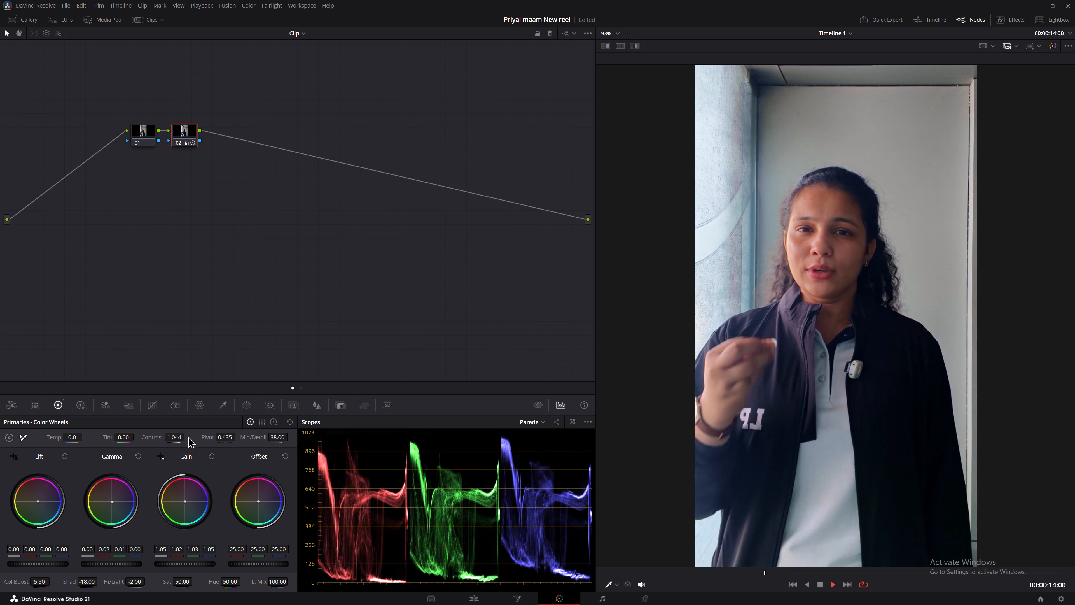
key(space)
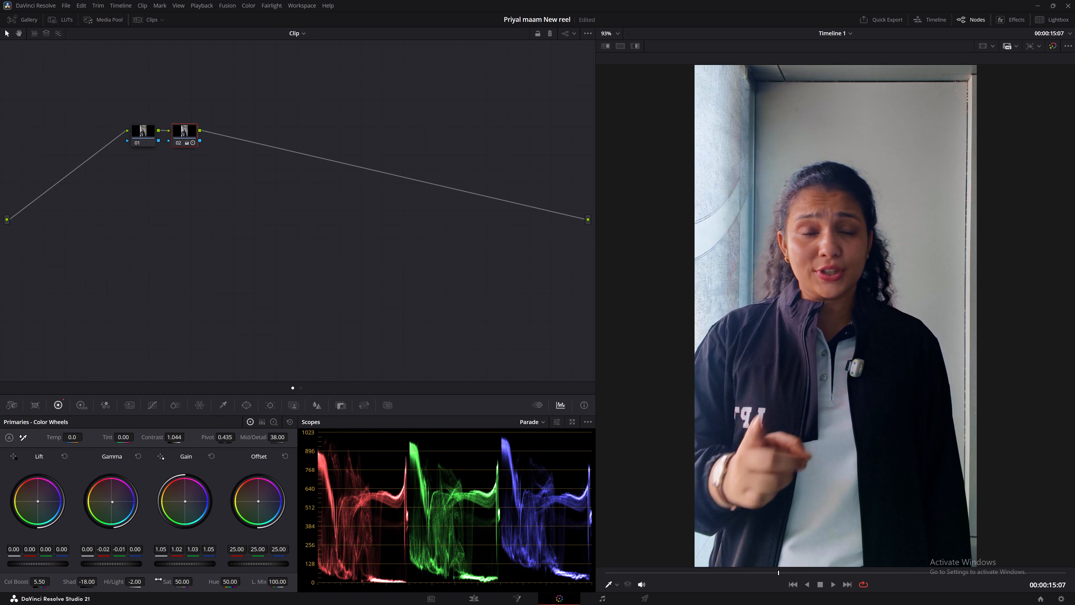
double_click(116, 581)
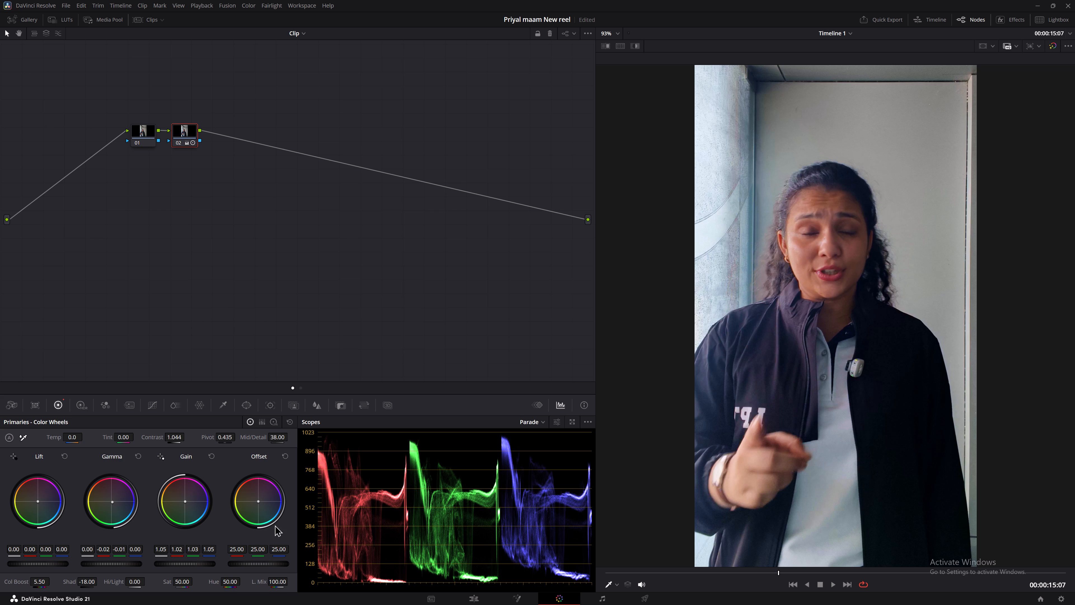
Play the graded clip on the Edit page up to 00:00:20:02 to review the look.
click(475, 595)
key(space)
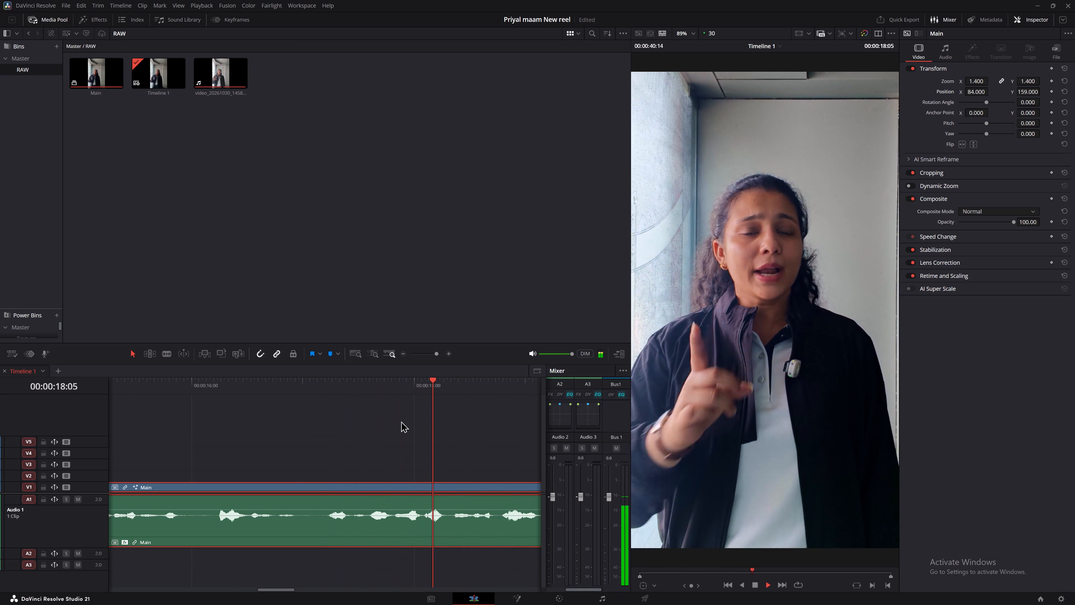
key(space)
key(space)
key(space)
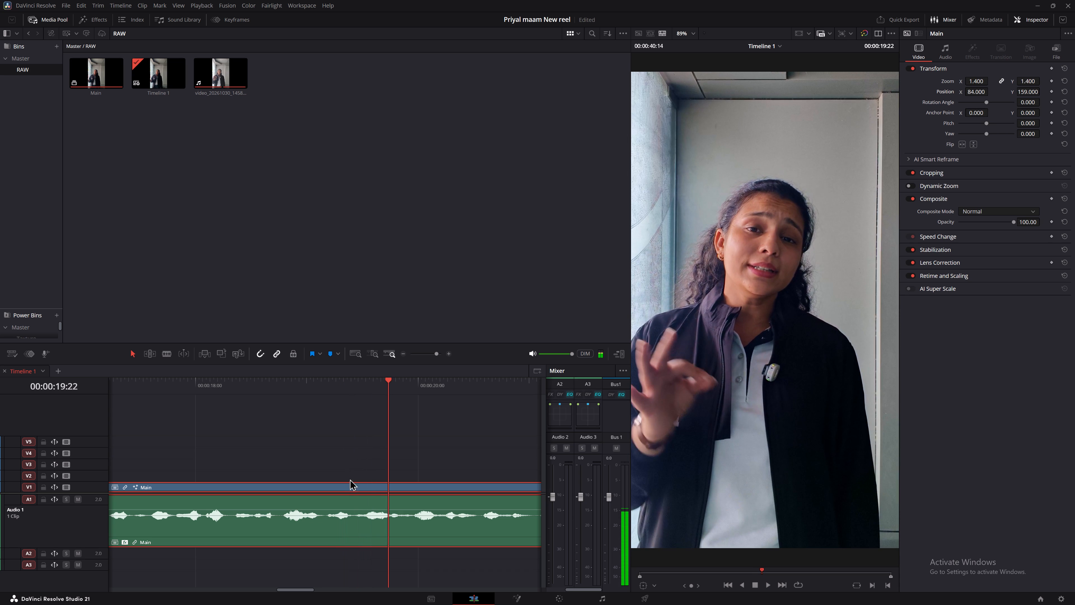
click(346, 491)
key(space)
key(space)
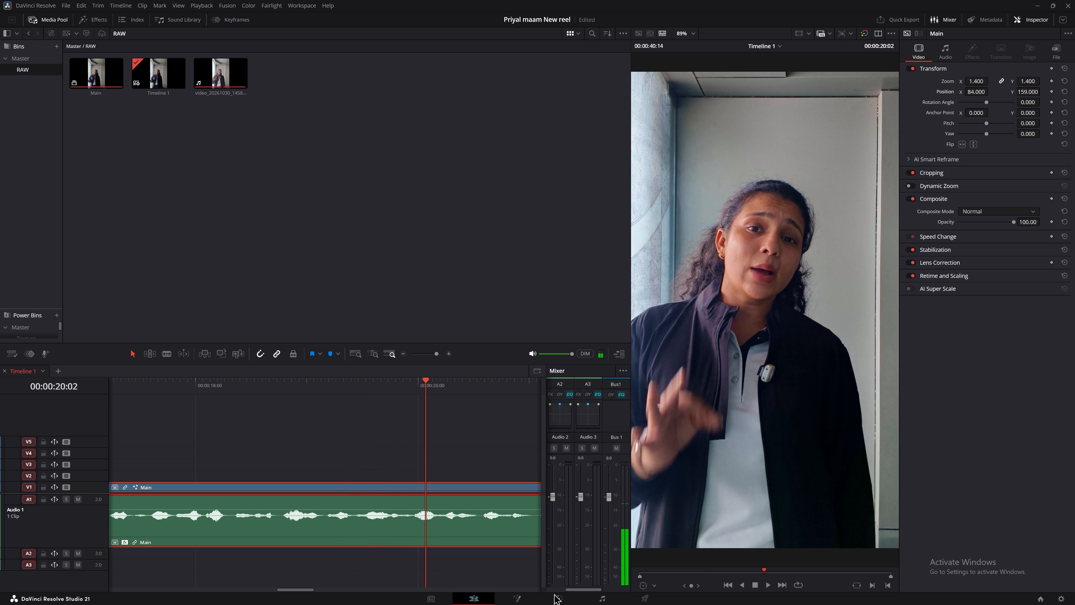
Return to the Color page and raise node 02's Contrast to 1.084, playing briefly to 00:00:20:16.
click(556, 595)
drag(169, 436, 173, 439)
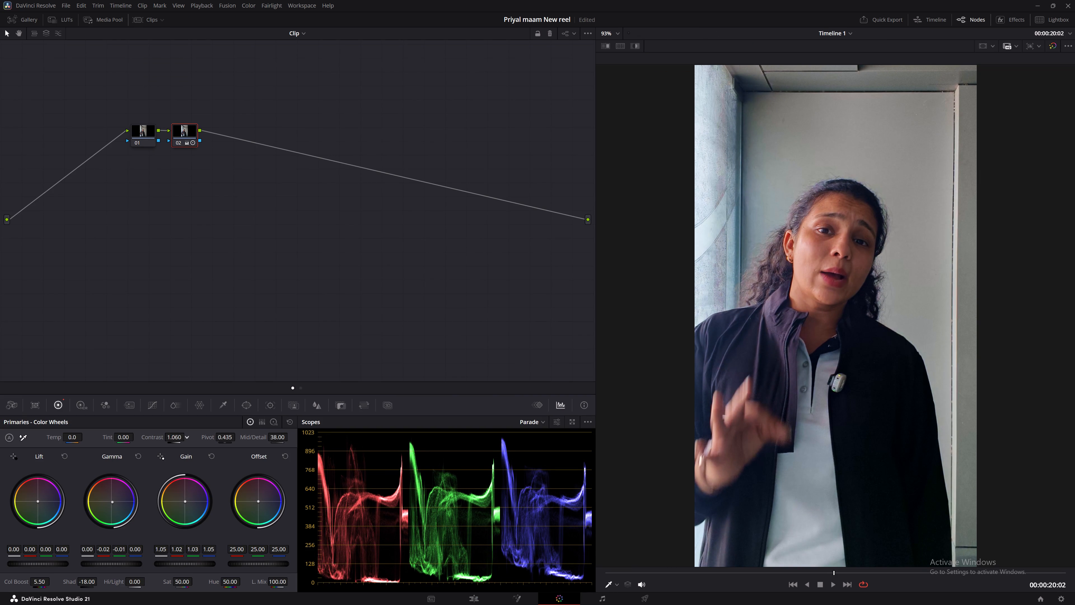
drag(173, 439, 169, 439)
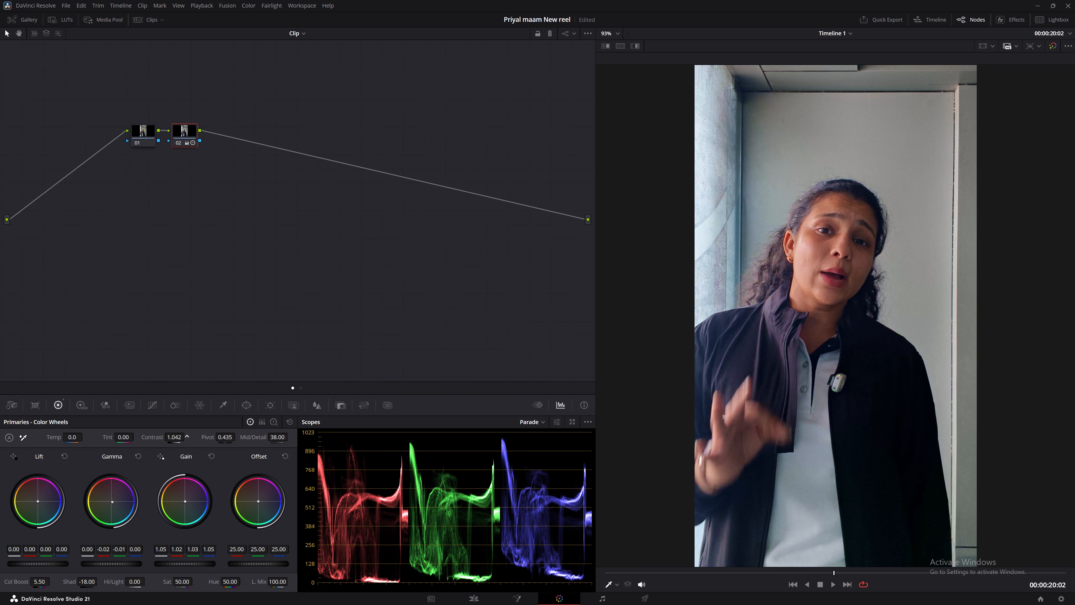
drag(169, 439, 178, 441)
key(space)
key(space)
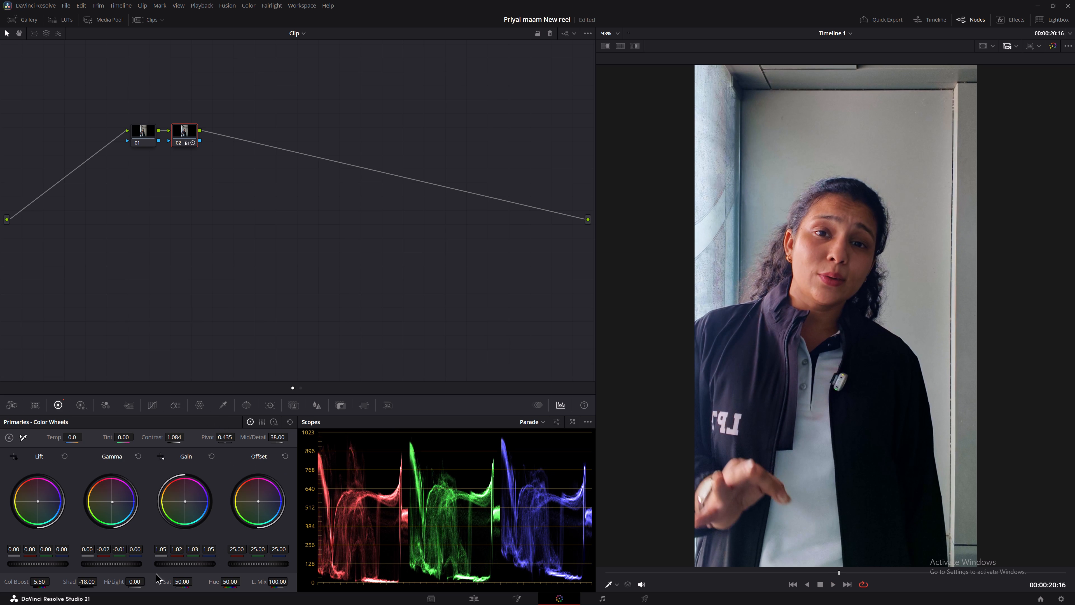
Raise node 02's Shadows to 11.50 and play the clip to 00:00:21:26 to check it.
drag(82, 580, 101, 578)
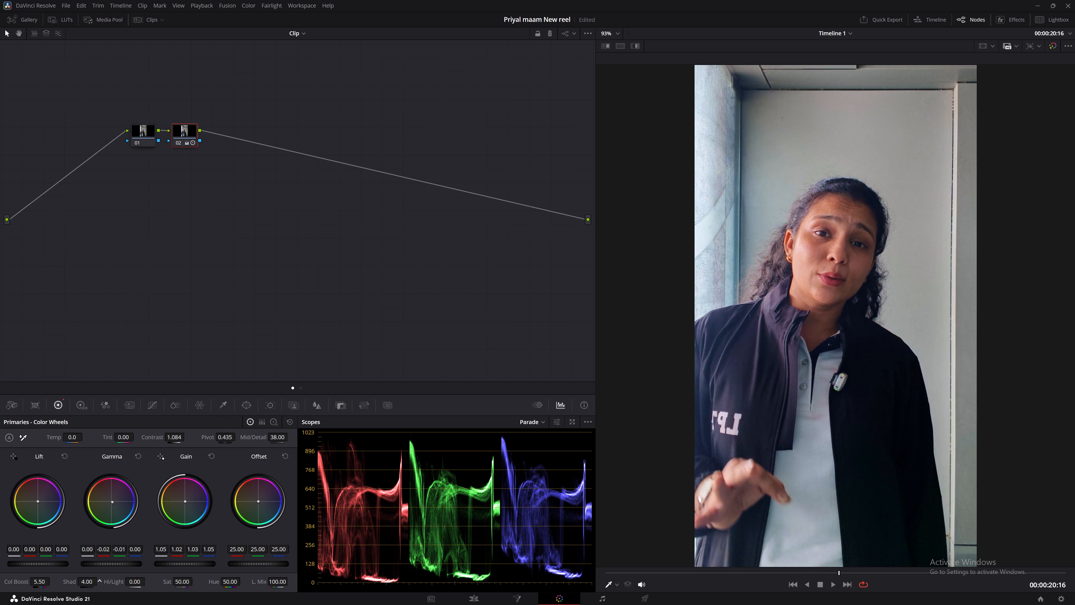
drag(101, 578, 107, 578)
key(space)
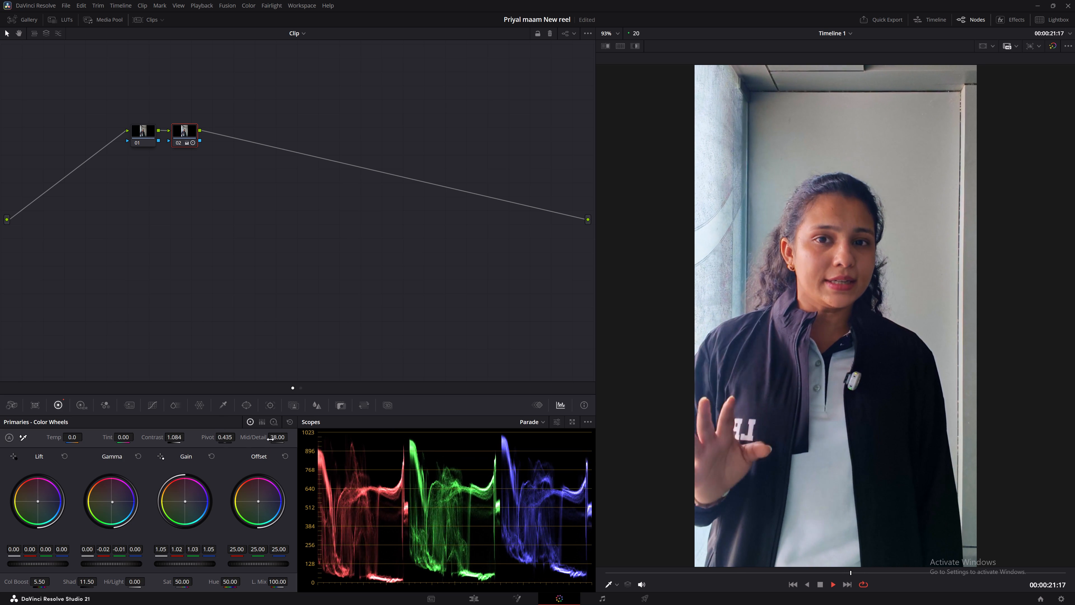
key(space)
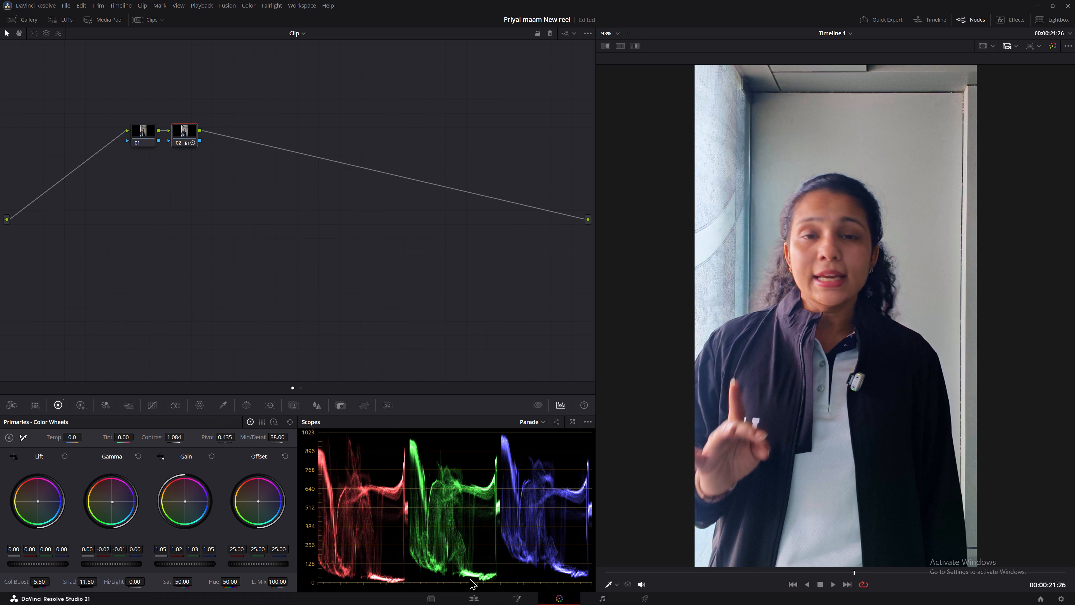
Review the adjusted grade on the Edit page by playing the reel past 00:00:24:01 and again around 00:00:15:12.
click(472, 596)
key(space)
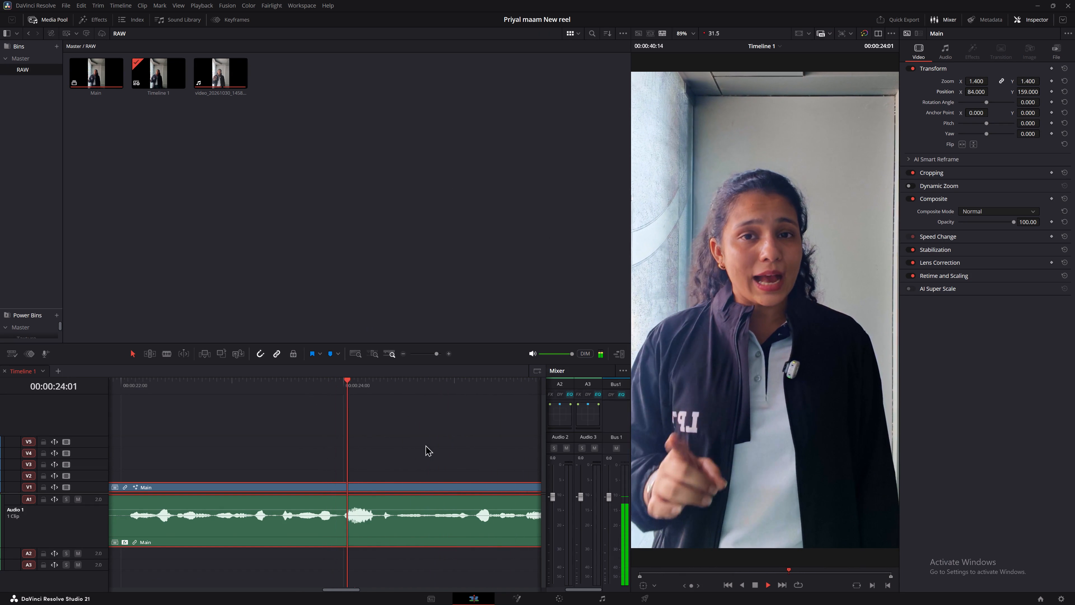
key(space)
drag(291, 384, 0, 409)
key(space)
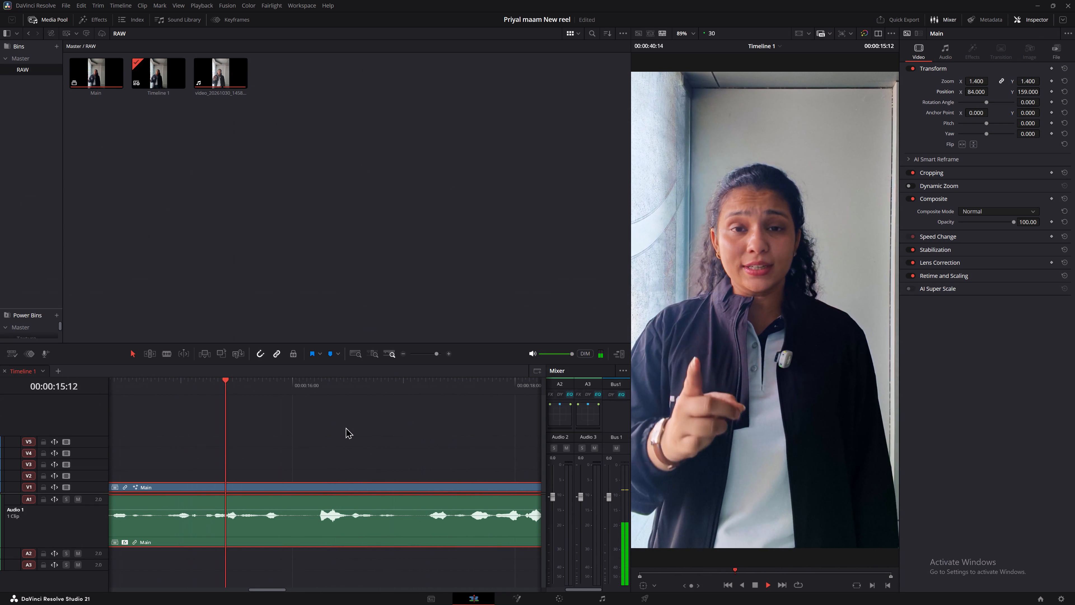
key(space)
Search the effects for "Adj" and add an Adjustment Clip above the Main clip at the timeline's start.
alt+scroll(331, 435, down, 12)
drag(183, 385, 86, 396)
shift+click(229, 437)
key(shift+space)
key(space)
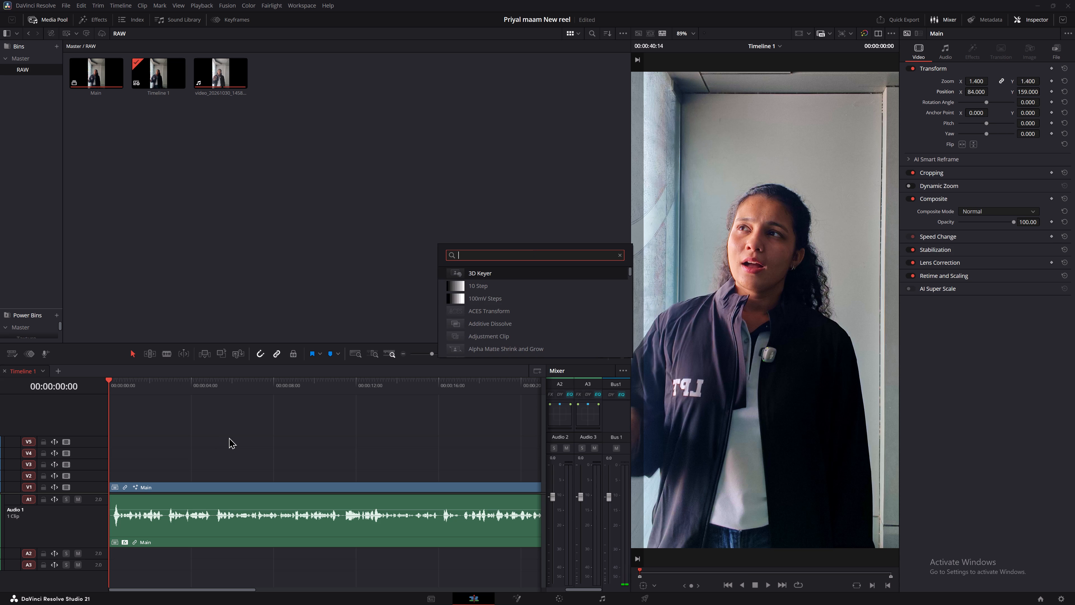
key(BackSpace)
key(BackSpace)
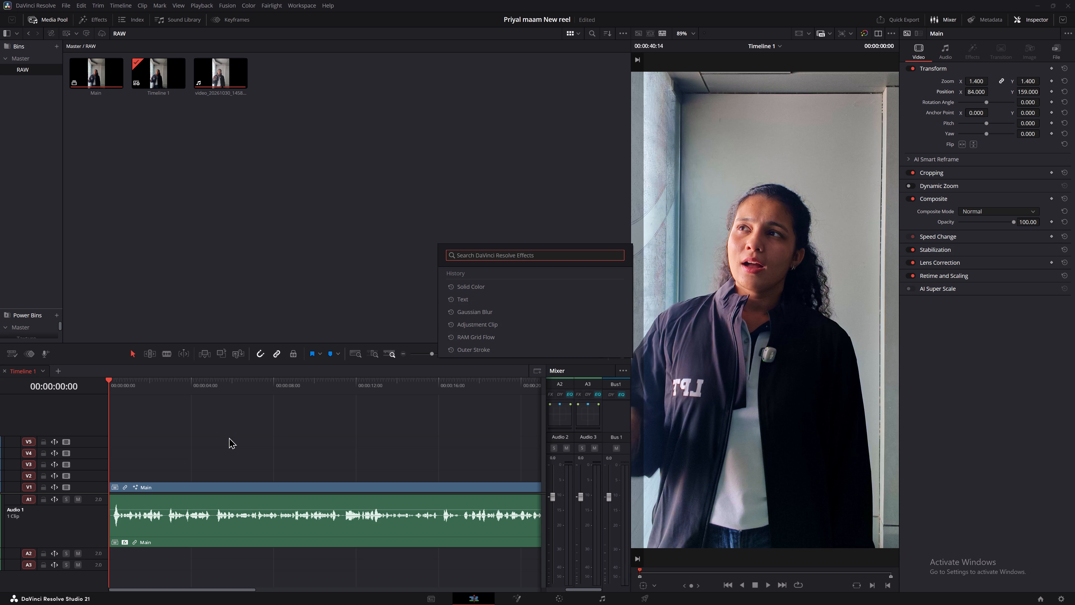
text(Ad)
key(j)
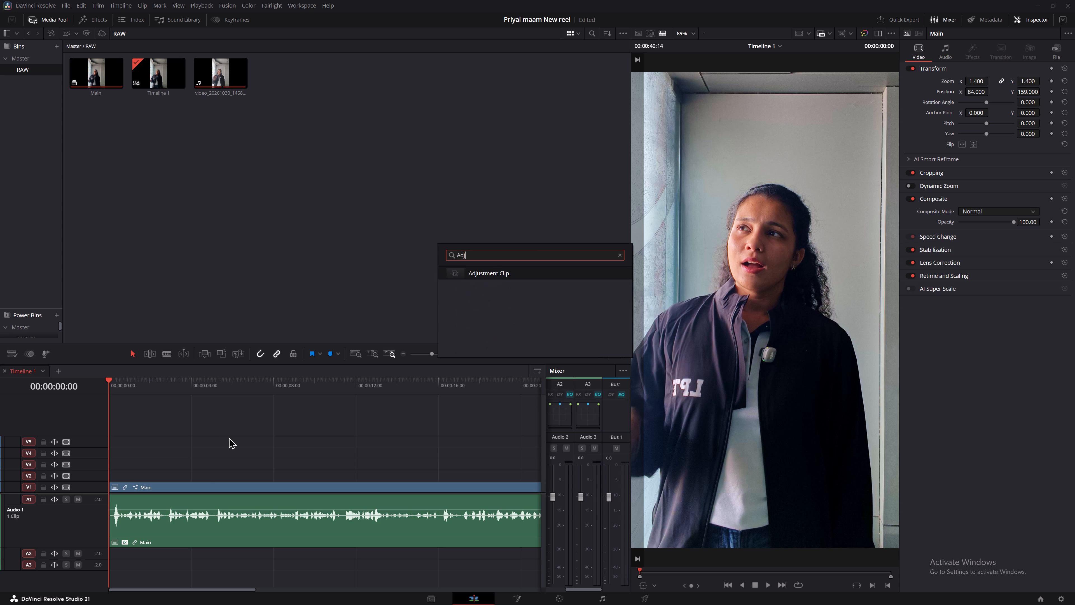
key(Return)
Extend the adjustment clip on V2 to the end of the Main clip.
click(156, 475)
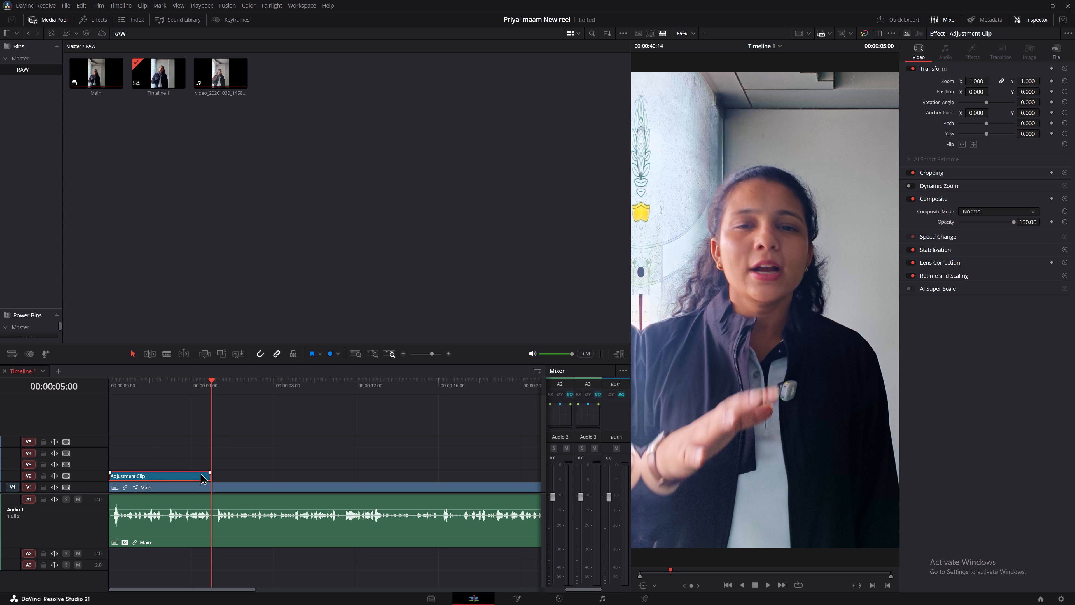
drag(207, 475, 557, 478)
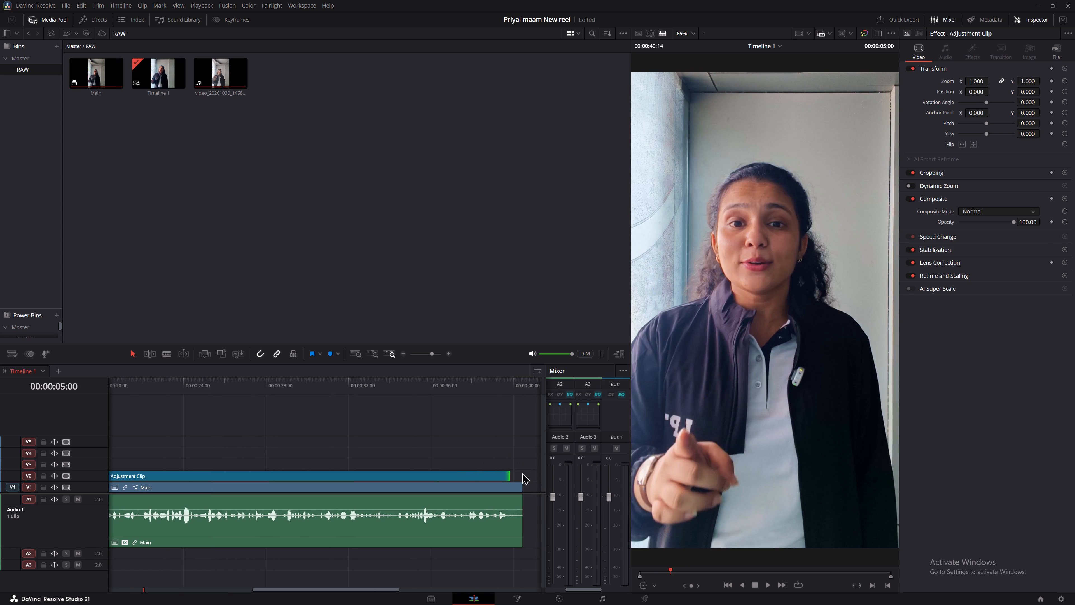
drag(506, 479, 520, 479)
Search the effects for "rad" and apply Radial Blur to the adjustment clip on V2.
drag(414, 389, 0, 385)
key(space)
key(space)
click(244, 477)
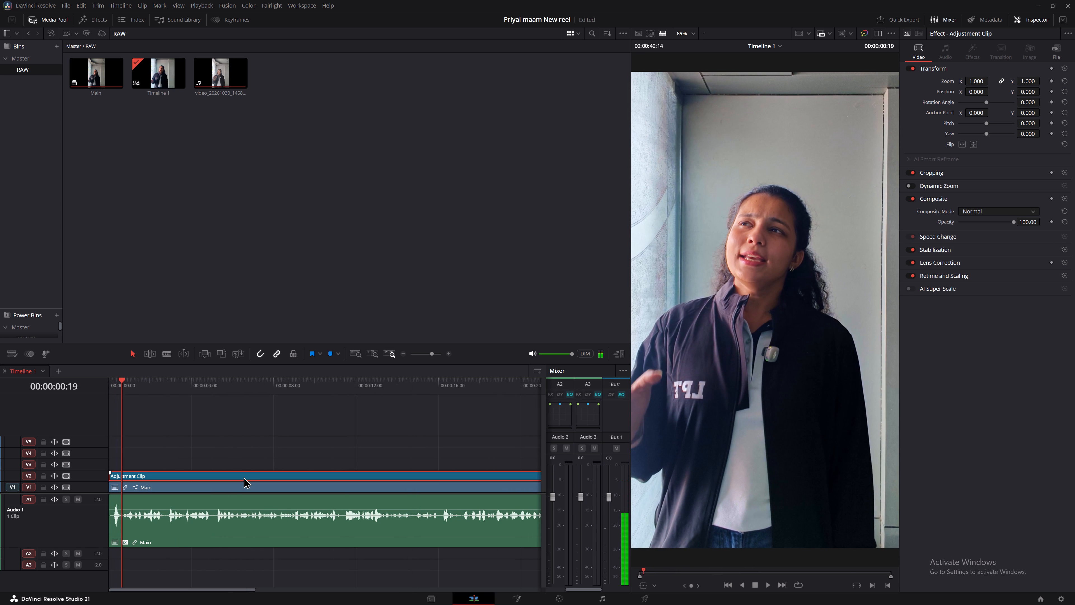
key(space)
text(rad)
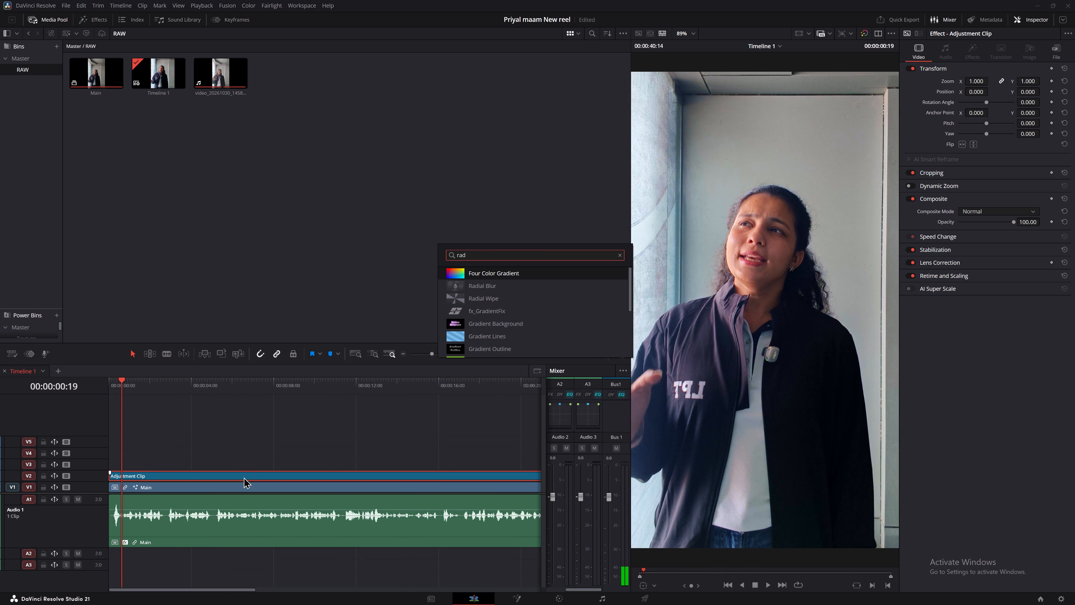
key(Down)
key(Return)
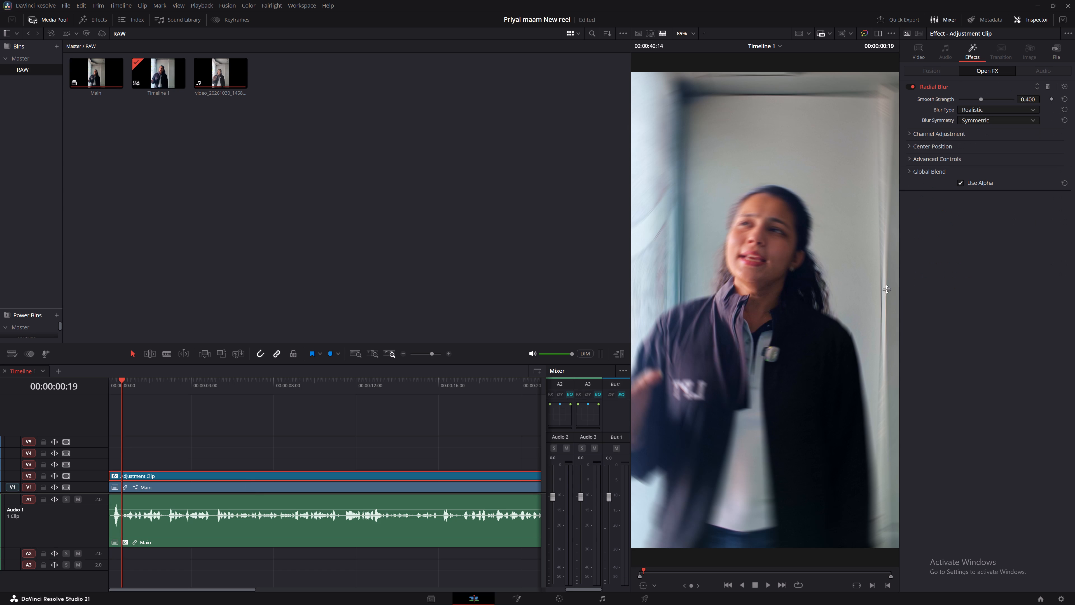
Show the Open FX overlay in the viewer and move the Radial Blur centre onto the speaker's face.
double_click(658, 587)
click(656, 585)
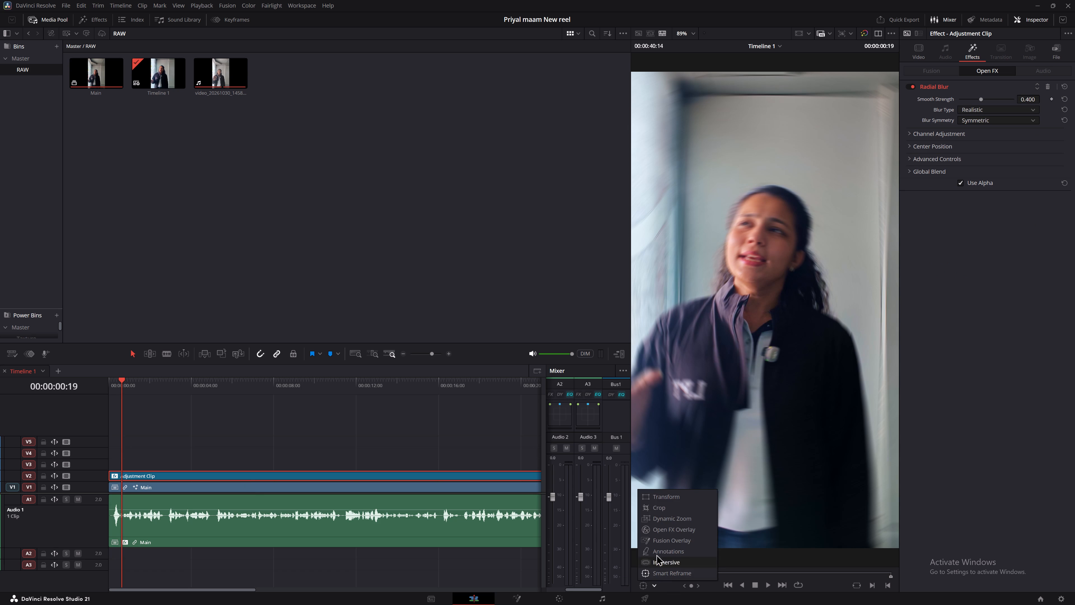
drag(665, 523, 666, 532)
drag(763, 318, 762, 280)
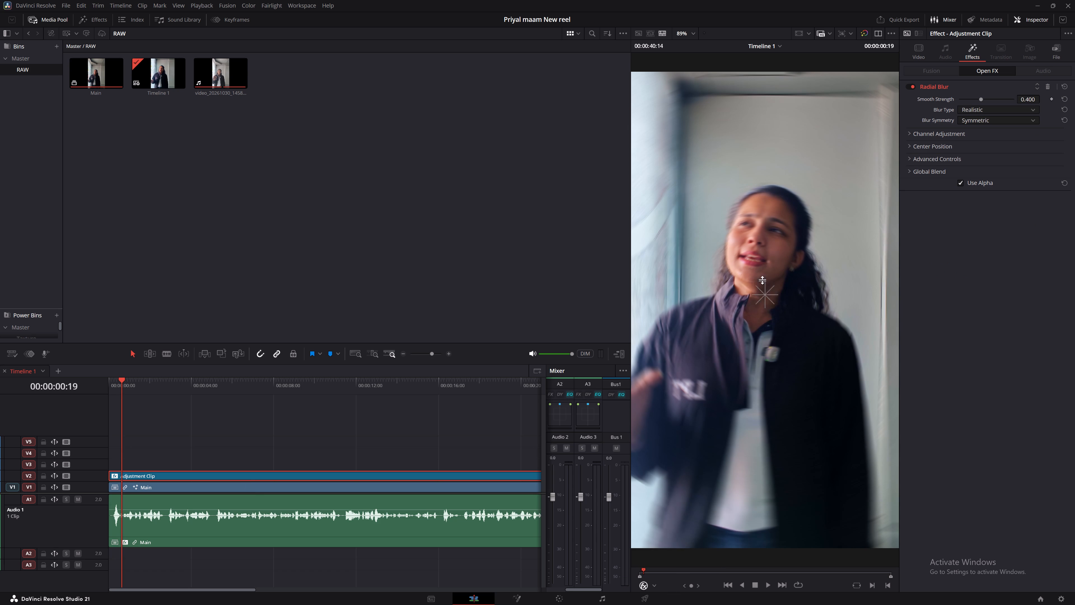
drag(762, 280, 756, 242)
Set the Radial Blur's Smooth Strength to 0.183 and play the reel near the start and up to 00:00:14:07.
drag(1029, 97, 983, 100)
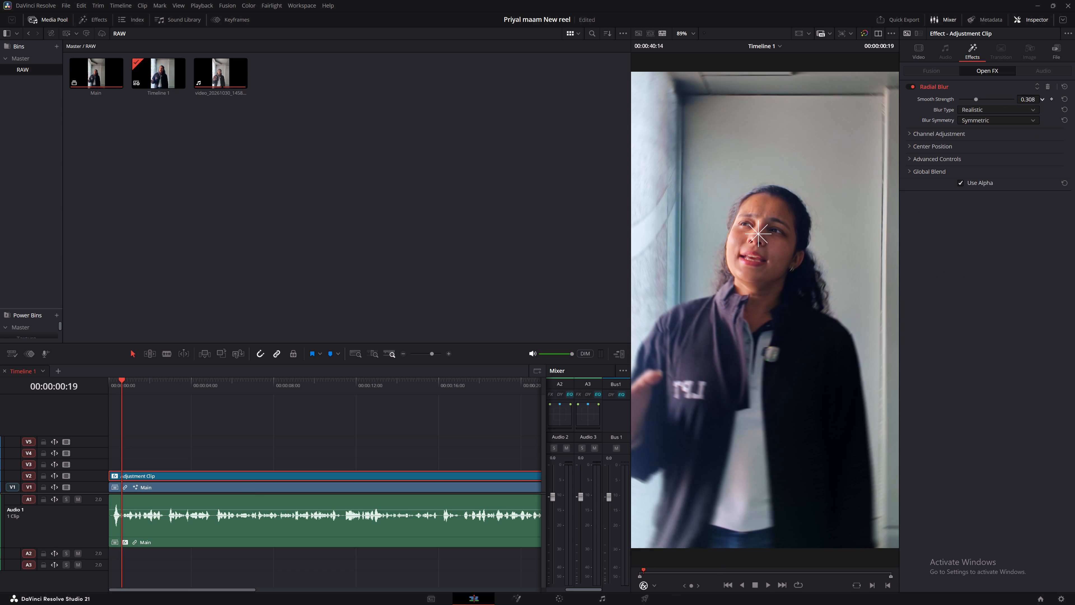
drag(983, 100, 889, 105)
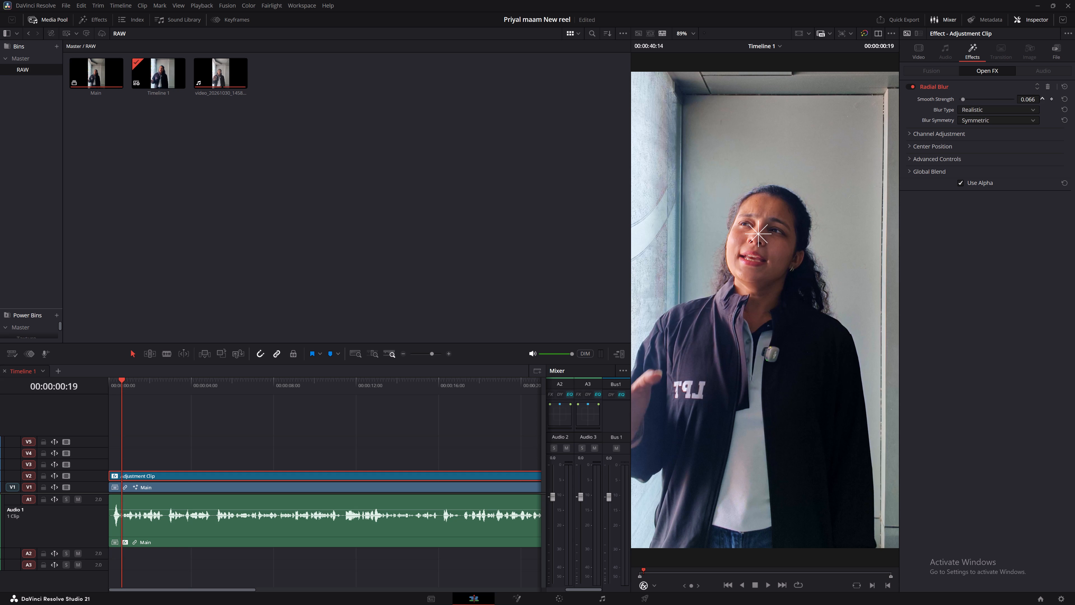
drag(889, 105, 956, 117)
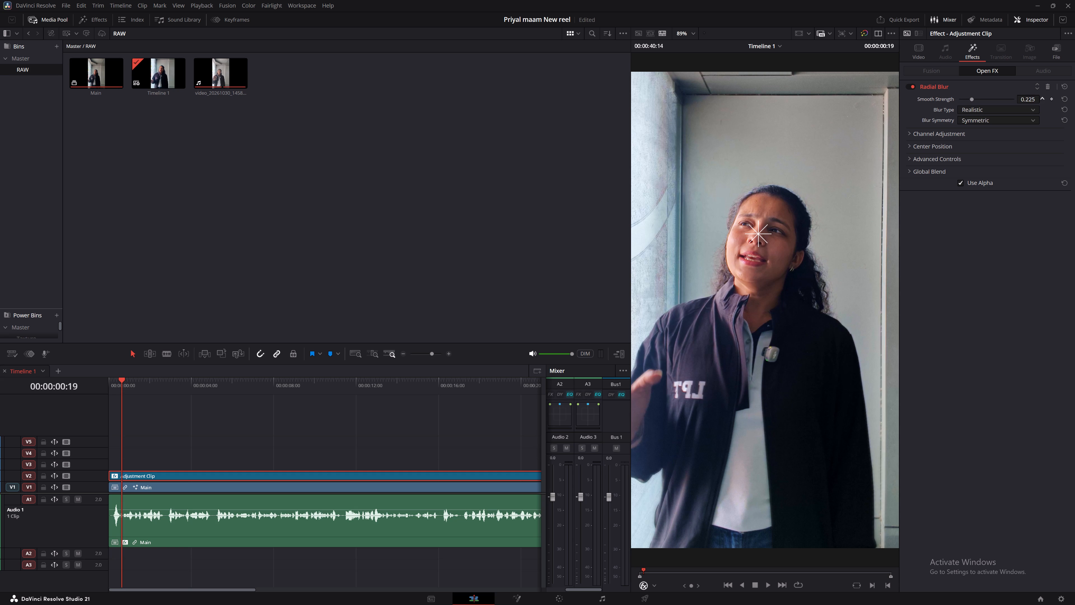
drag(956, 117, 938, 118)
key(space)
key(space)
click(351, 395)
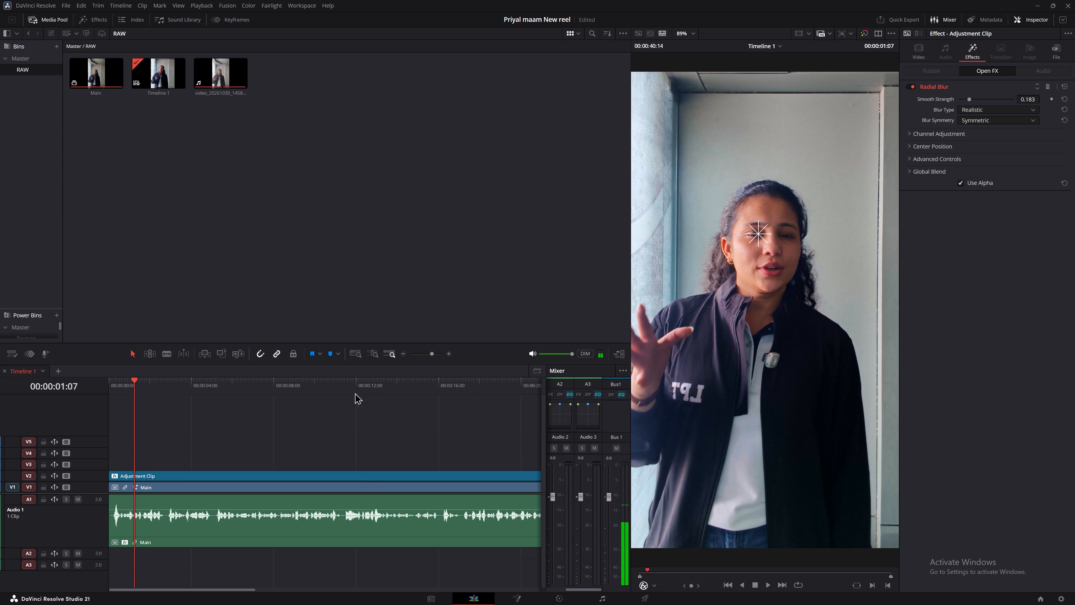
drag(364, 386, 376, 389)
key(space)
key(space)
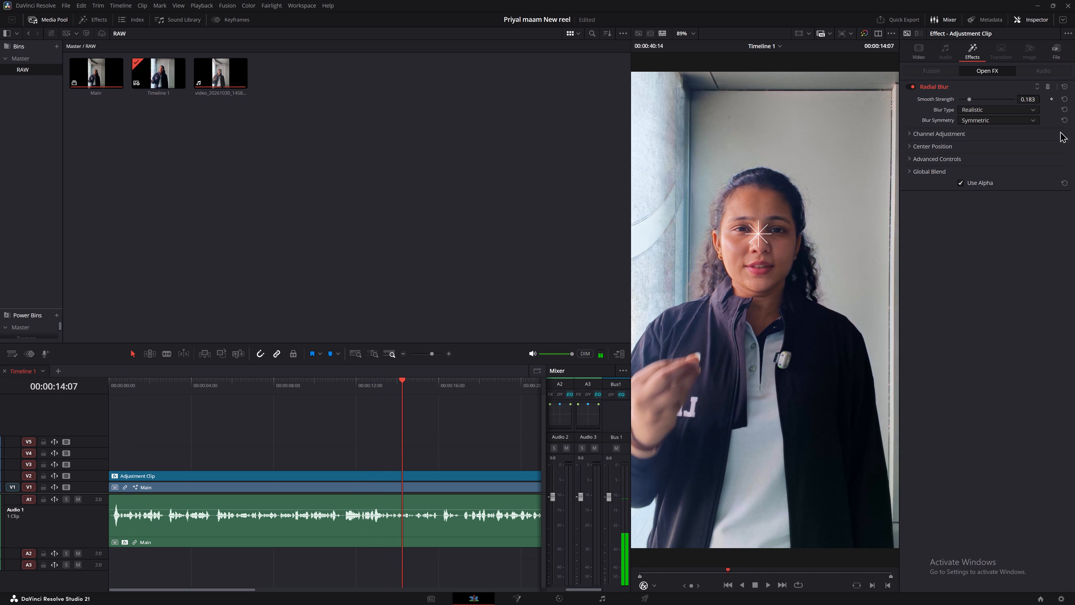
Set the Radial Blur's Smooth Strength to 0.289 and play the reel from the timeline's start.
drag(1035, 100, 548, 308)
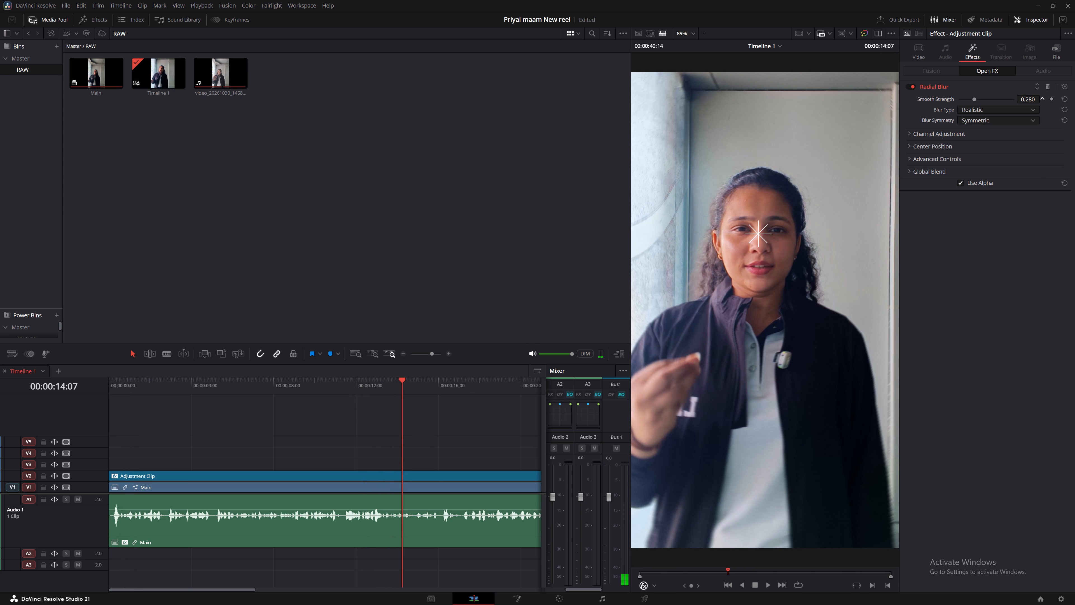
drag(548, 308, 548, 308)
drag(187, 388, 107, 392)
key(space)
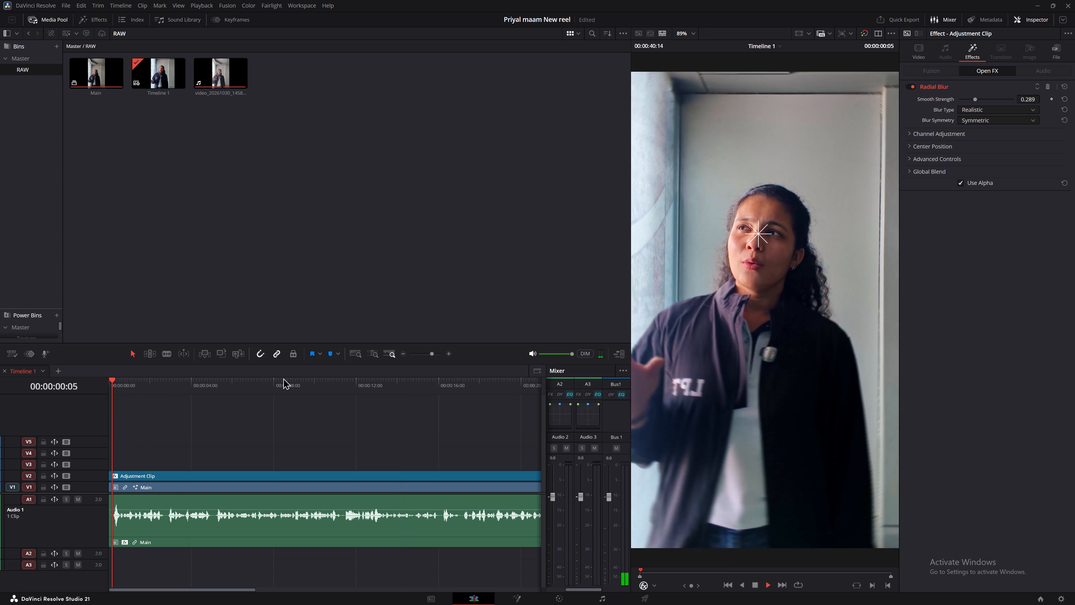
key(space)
Set the Radial Blur's Smooth Strength to 0.220 and check it by playing the reel to 00:00:04:23.
drag(1033, 96, 1004, 97)
key(space)
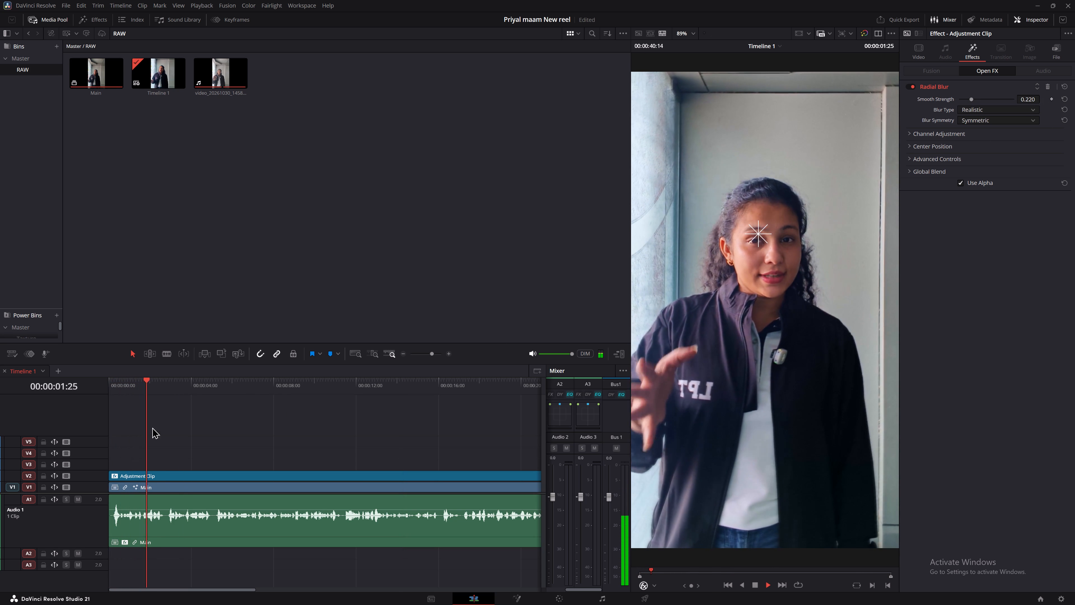
key(space)
key(space)
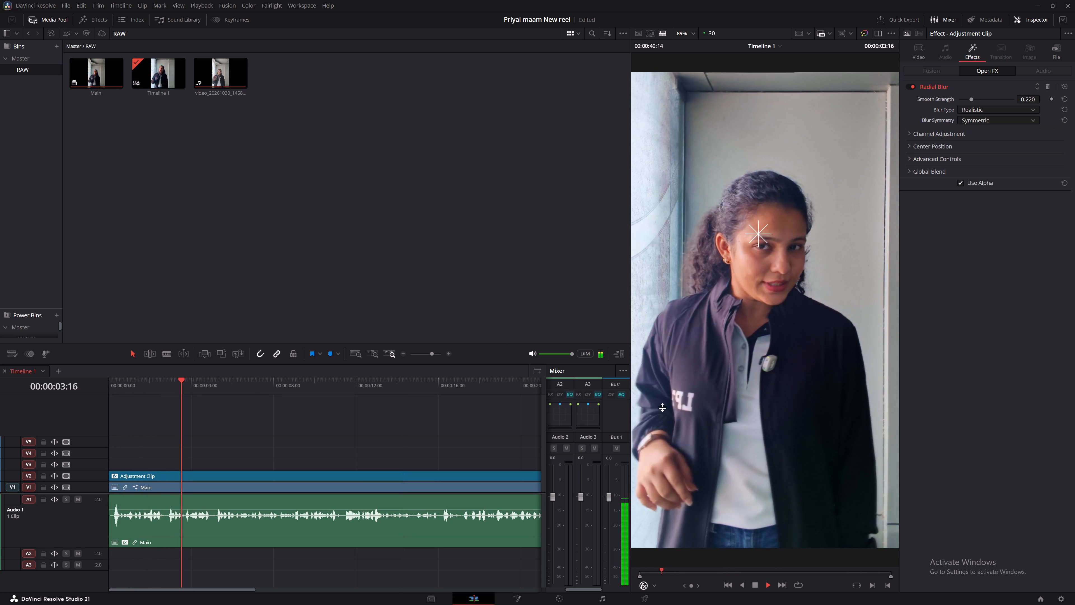
key(space)
Hide the Open FX overlay and review the blurred edges by playing the reel to 00:00:19:29.
click(644, 587)
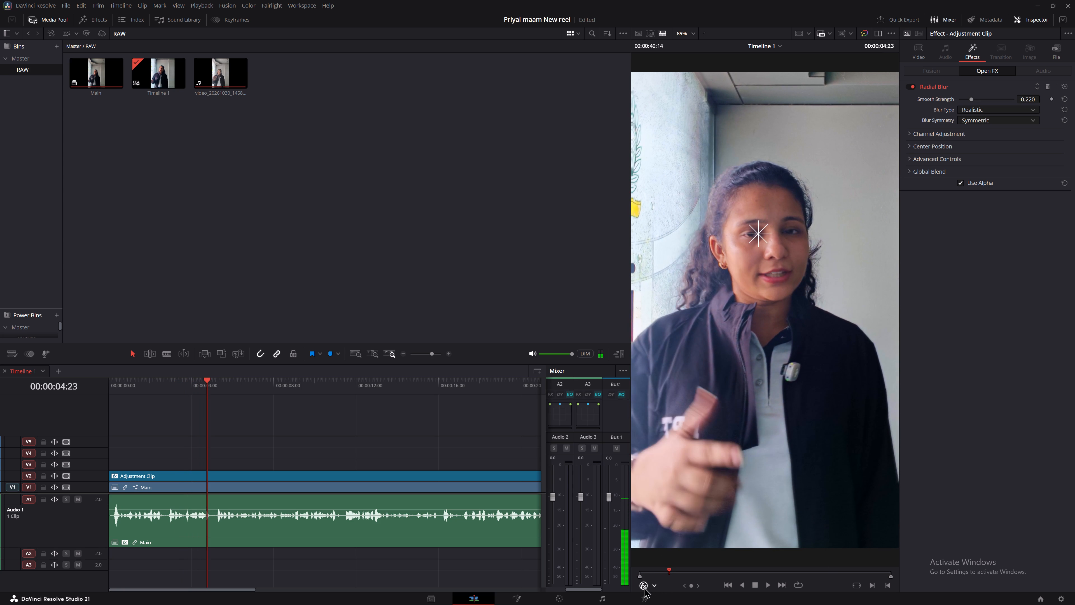
key(space)
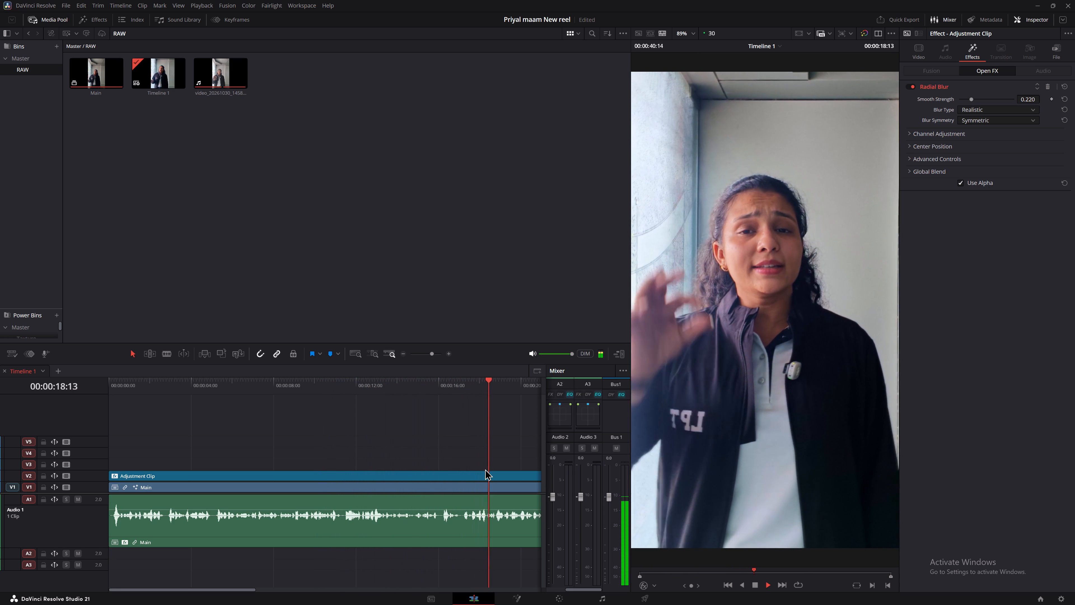
key(space)
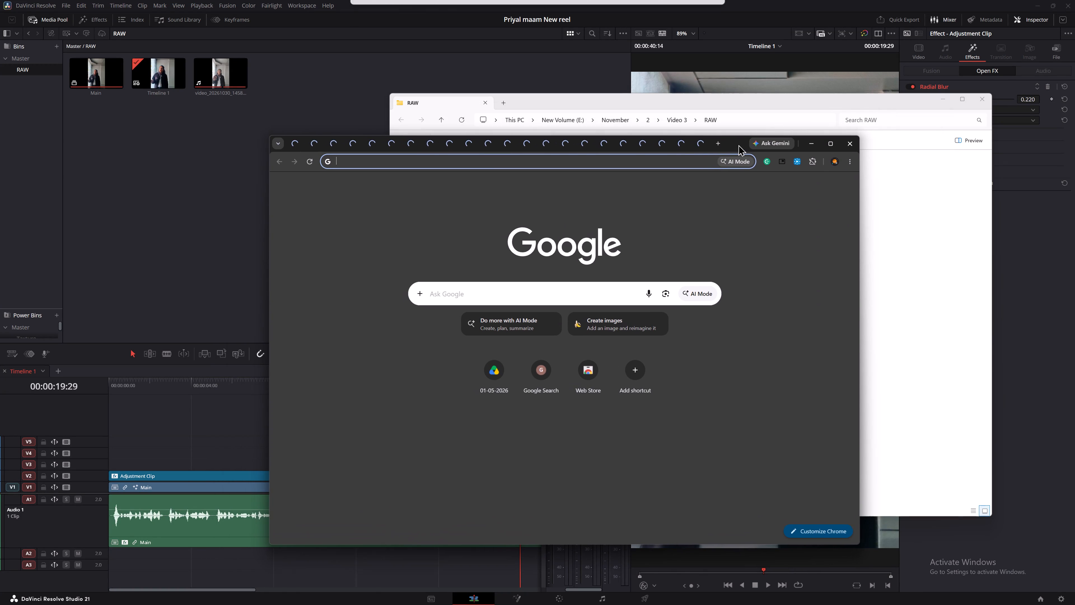
drag(738, 145, 738, 145)
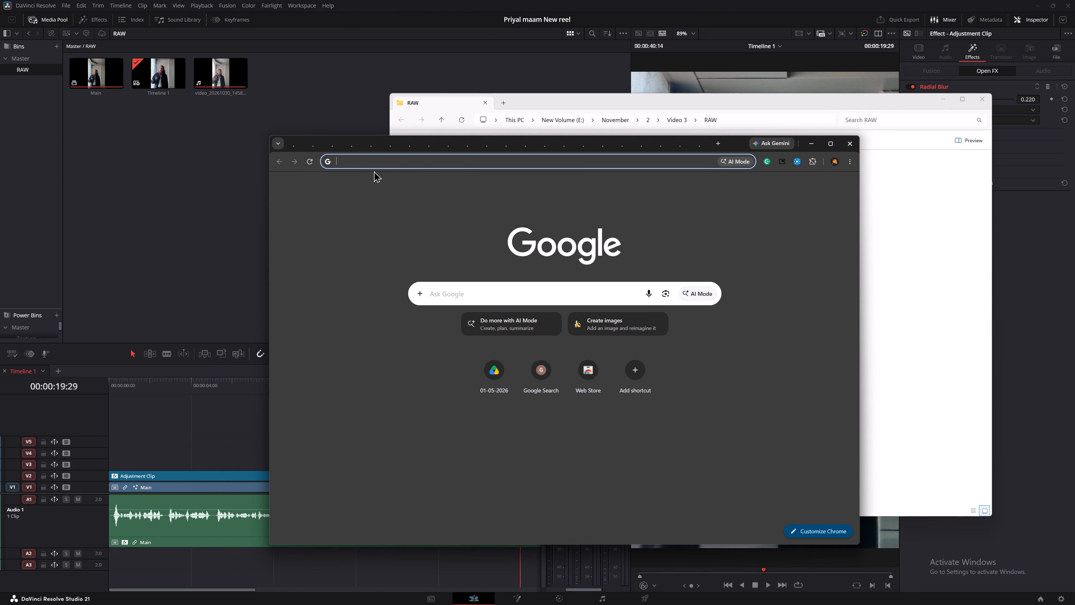
Return to DaVinci Resolve and replay the reel from the timeline's start to 00:00:01:21 to check the look.
click(154, 226)
drag(127, 377, 94, 379)
drag(106, 387, 78, 390)
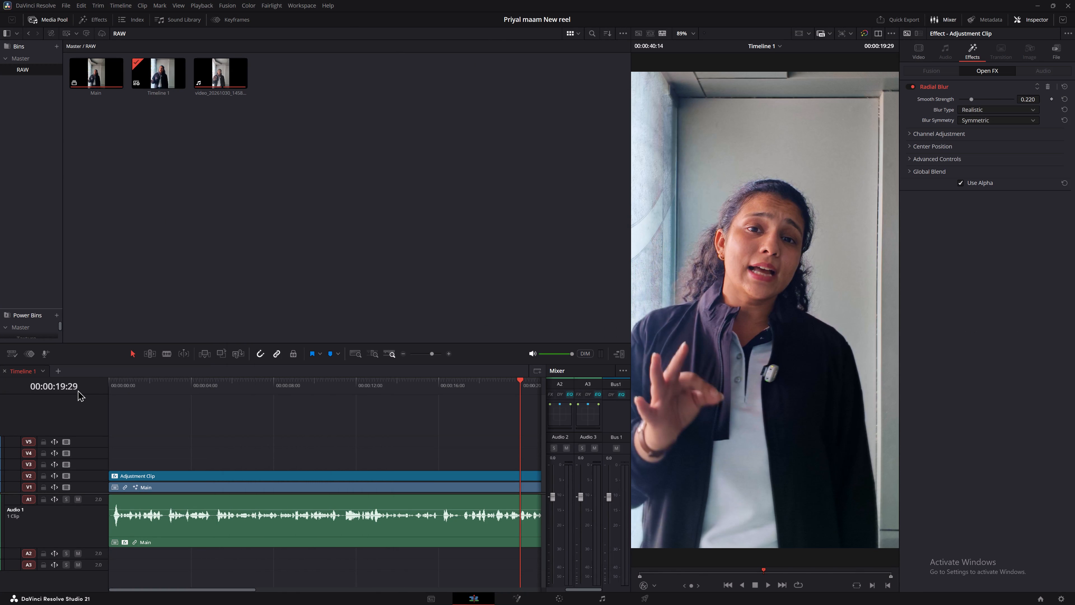
drag(78, 390, 77, 390)
drag(104, 393, 101, 391)
drag(118, 385, 46, 341)
key(space)
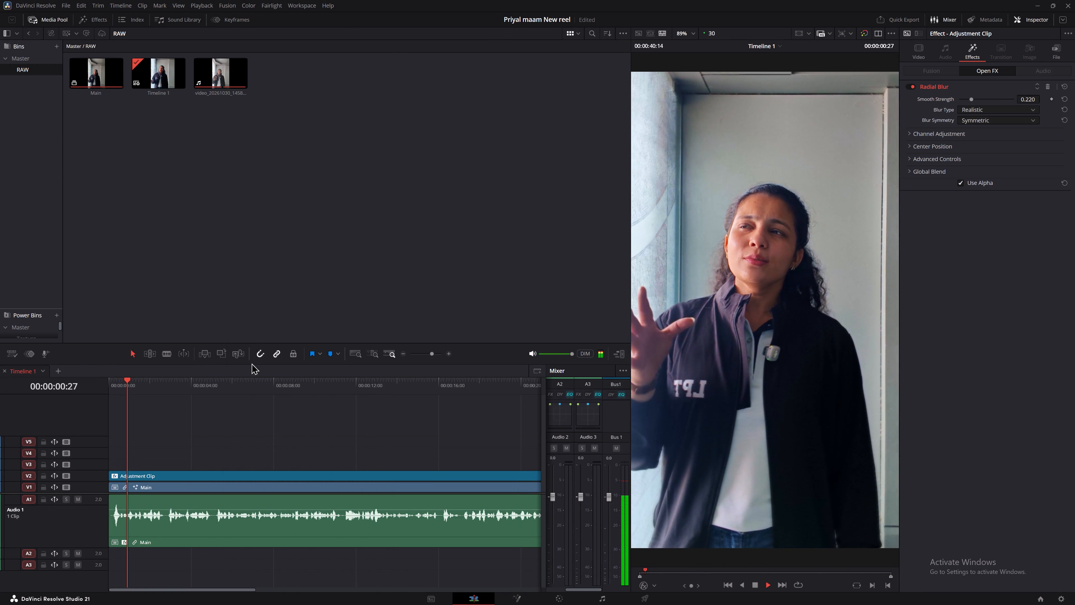
key(space)
key(space)
key(space)
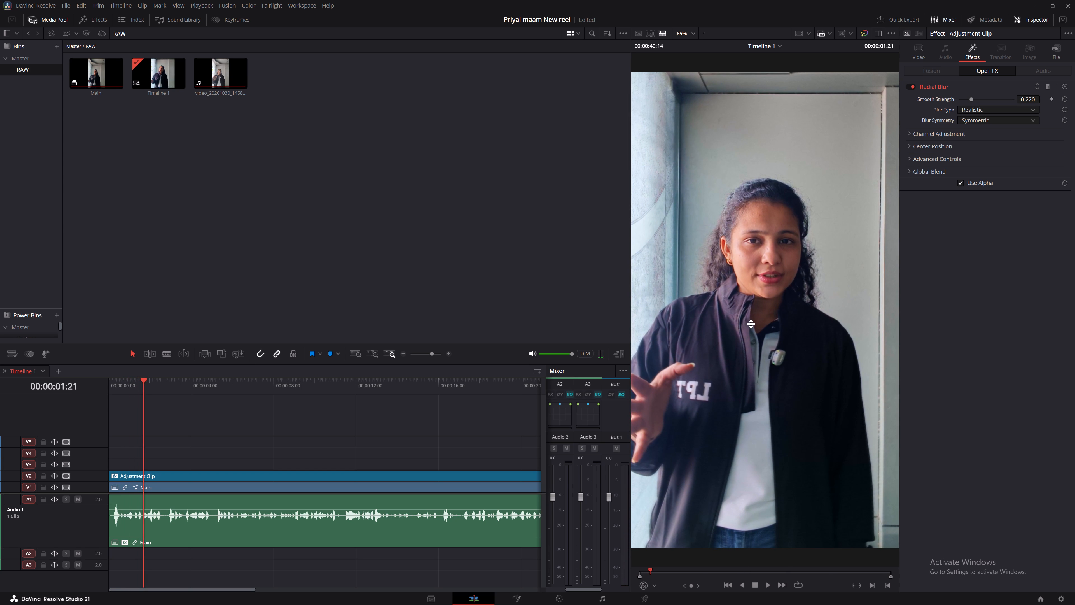
Play the reel in short stretches from 00:00:01:21 and scrub back over the first ten seconds to examine the edge blur.
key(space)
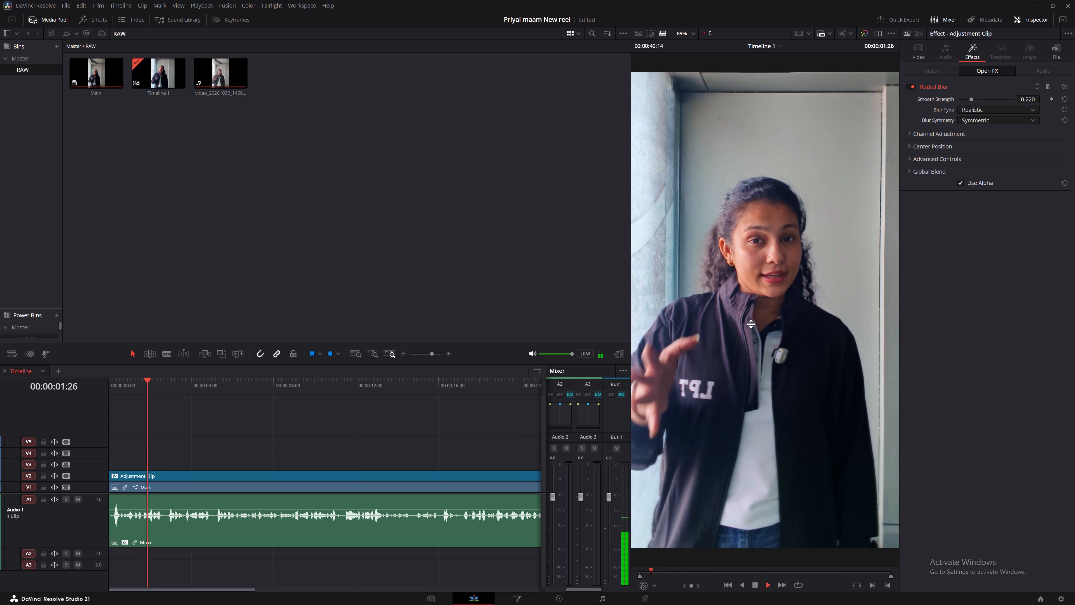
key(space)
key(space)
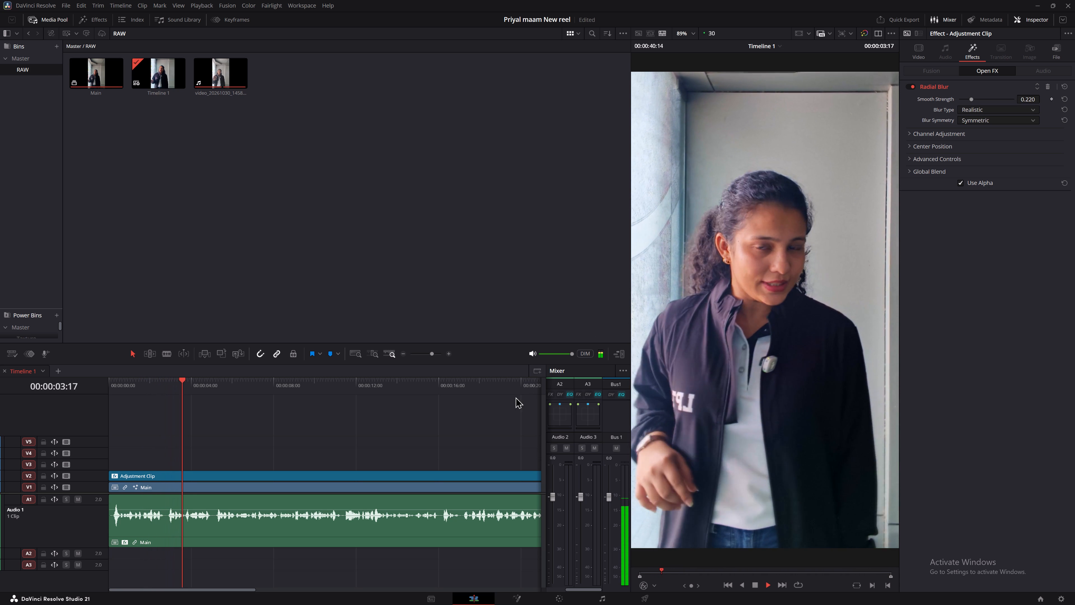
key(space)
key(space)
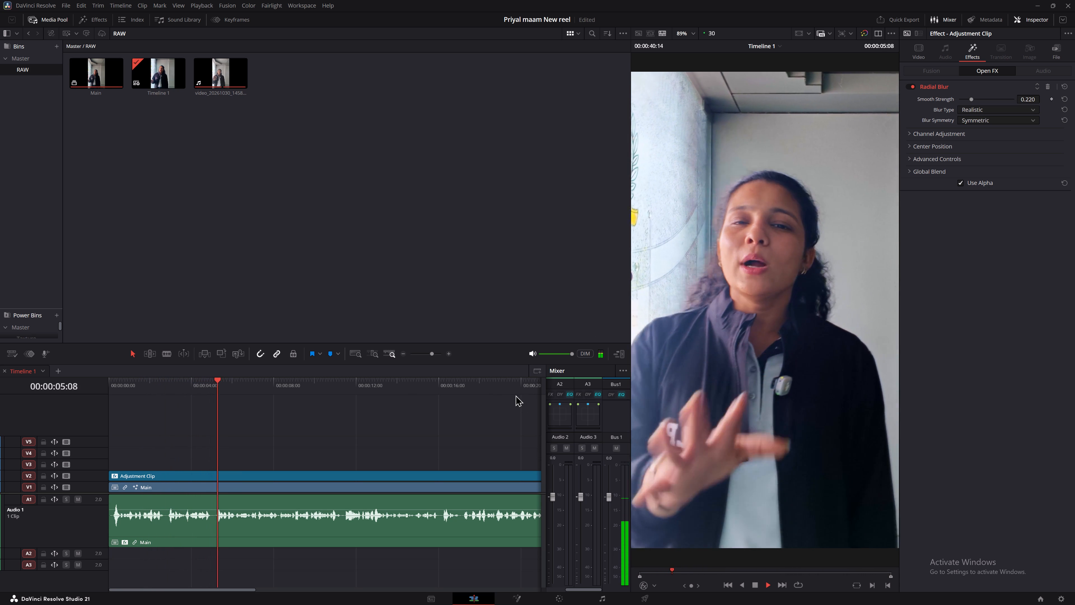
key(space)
drag(312, 390, 250, 393)
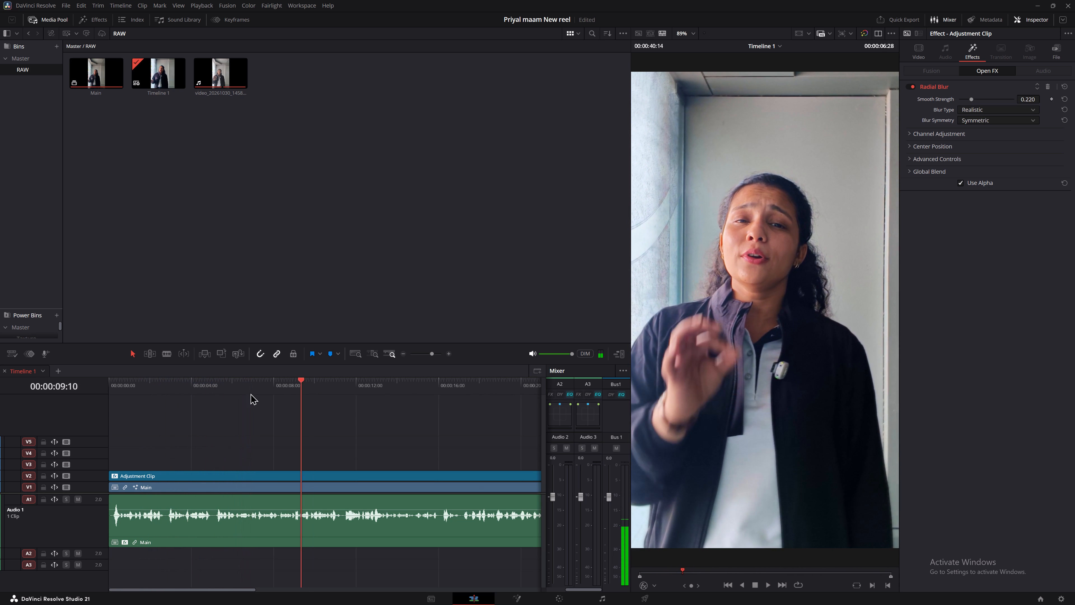
drag(250, 393, 160, 403)
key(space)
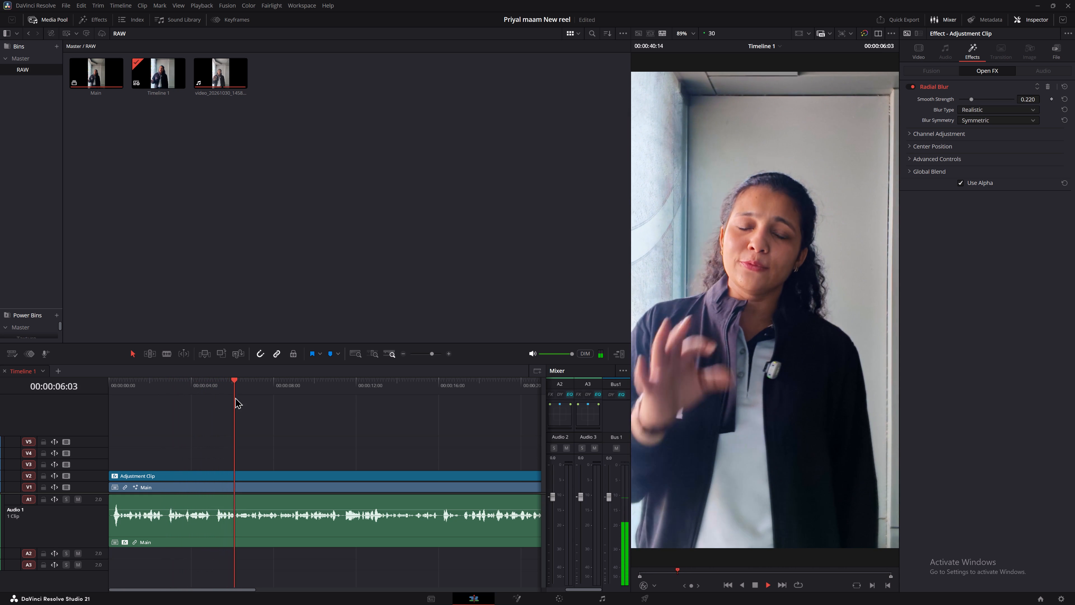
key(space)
Replay the reel from the timeline's start to 00:00:02:01 to check the opening shot.
drag(198, 393, 0, 412)
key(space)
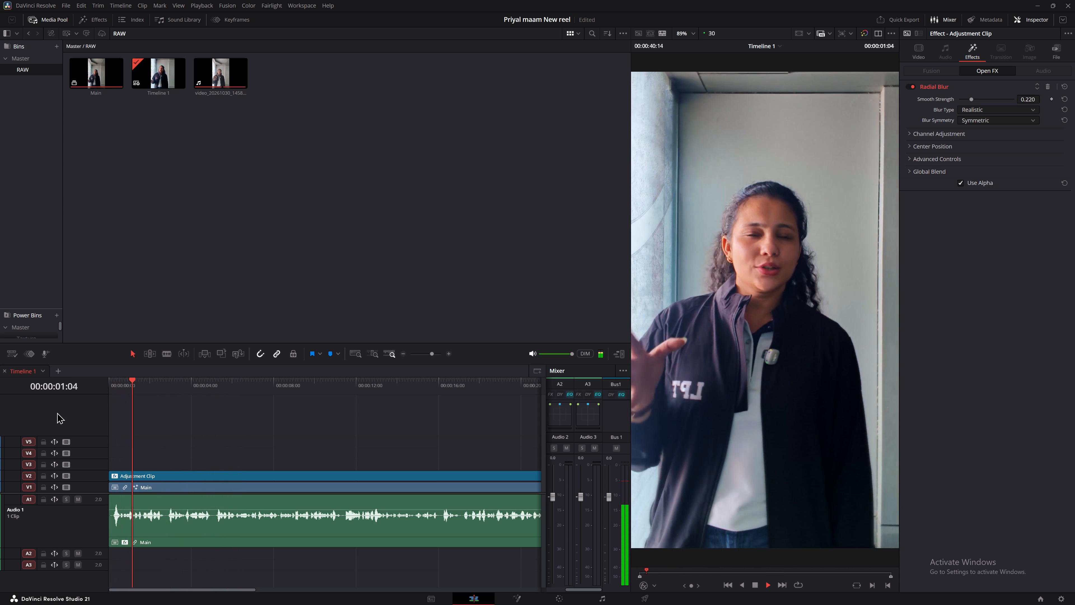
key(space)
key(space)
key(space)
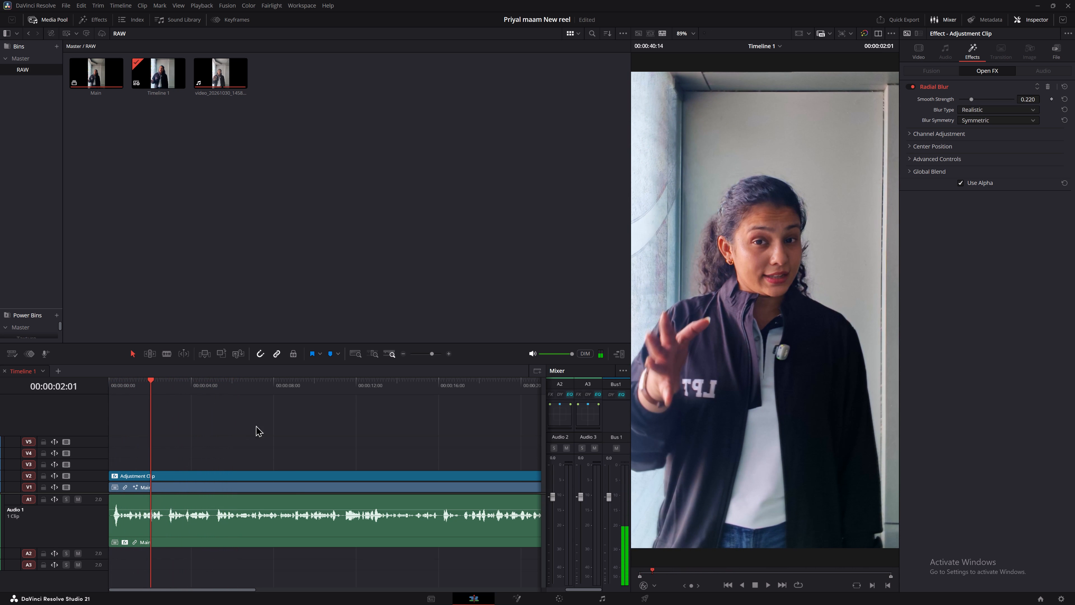
Save the Priyal maam New reel project.
key(ctrl+s)
key(ctrl+s)
Switch to the Google Chrome window showing the new tab page.
key(alt+Tab)
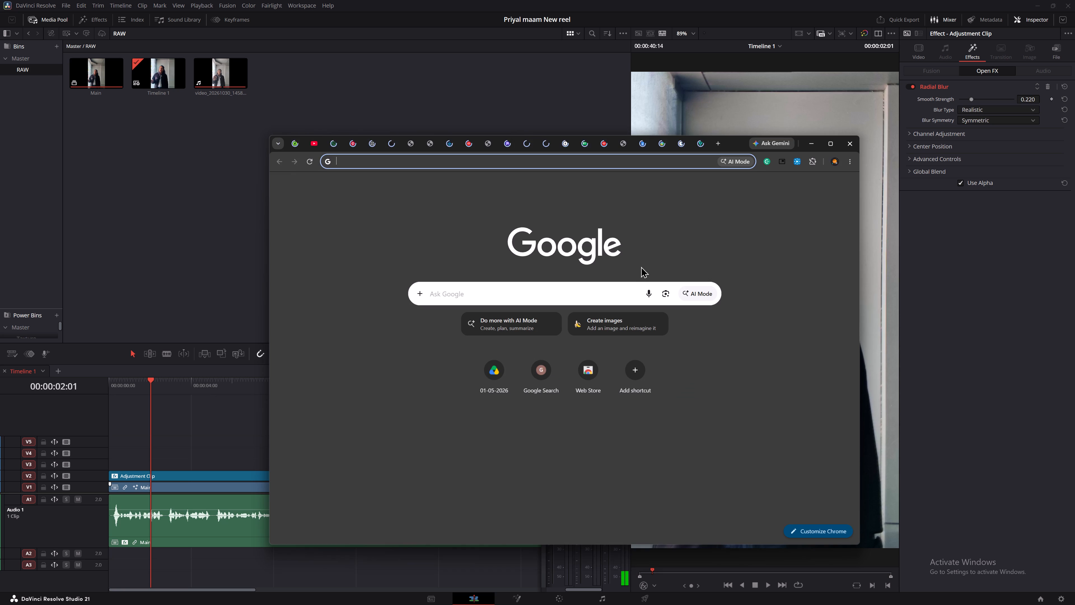
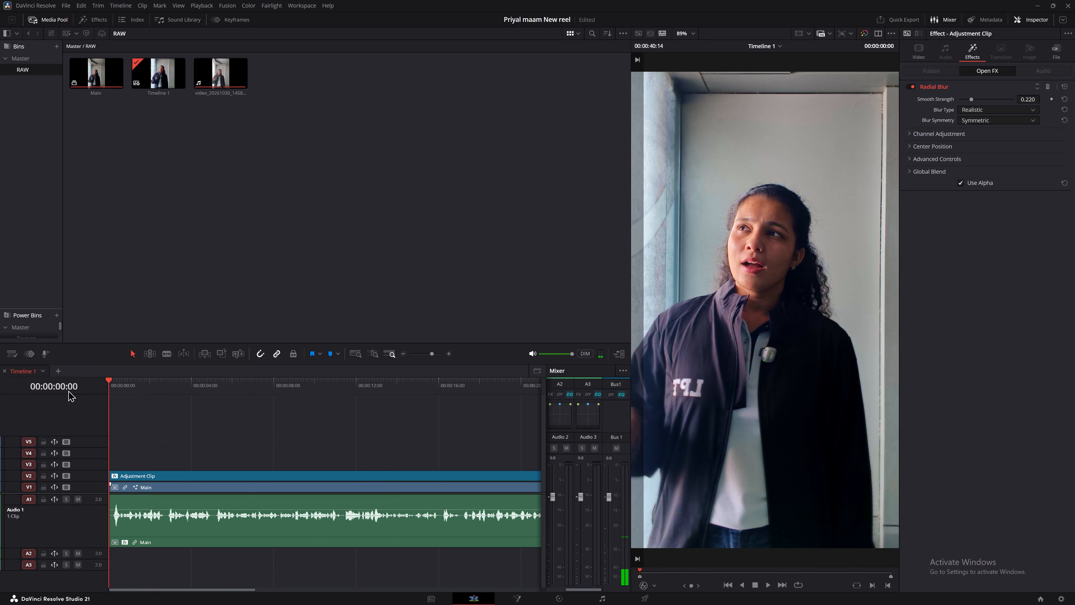
Close DaVinci Resolve, the Google Chrome window and the RAW folder window to clear the desktop.
click(1074, 0)
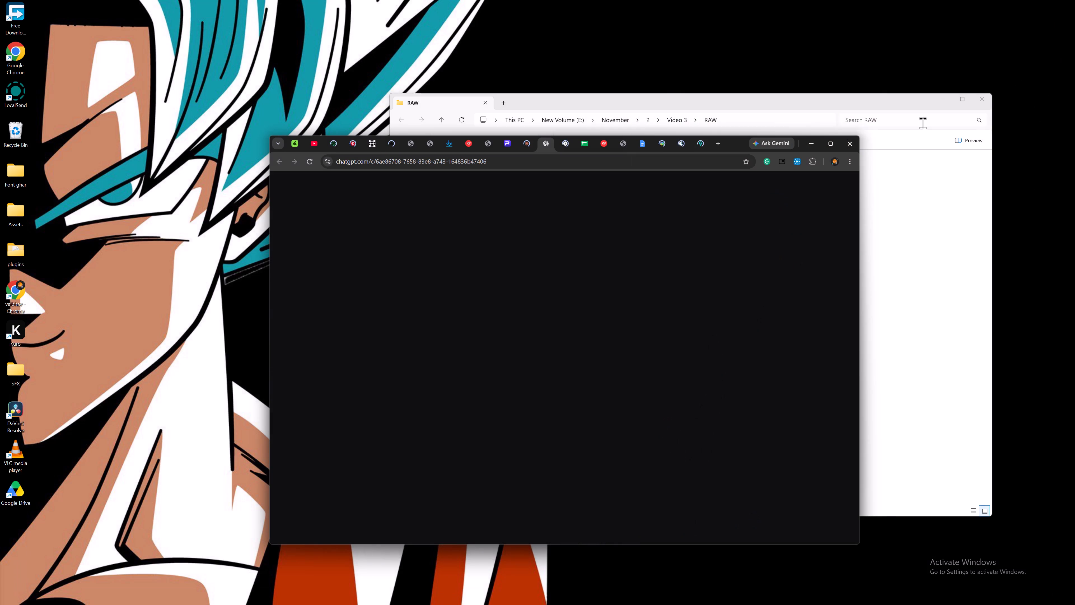
click(841, 141)
click(976, 100)
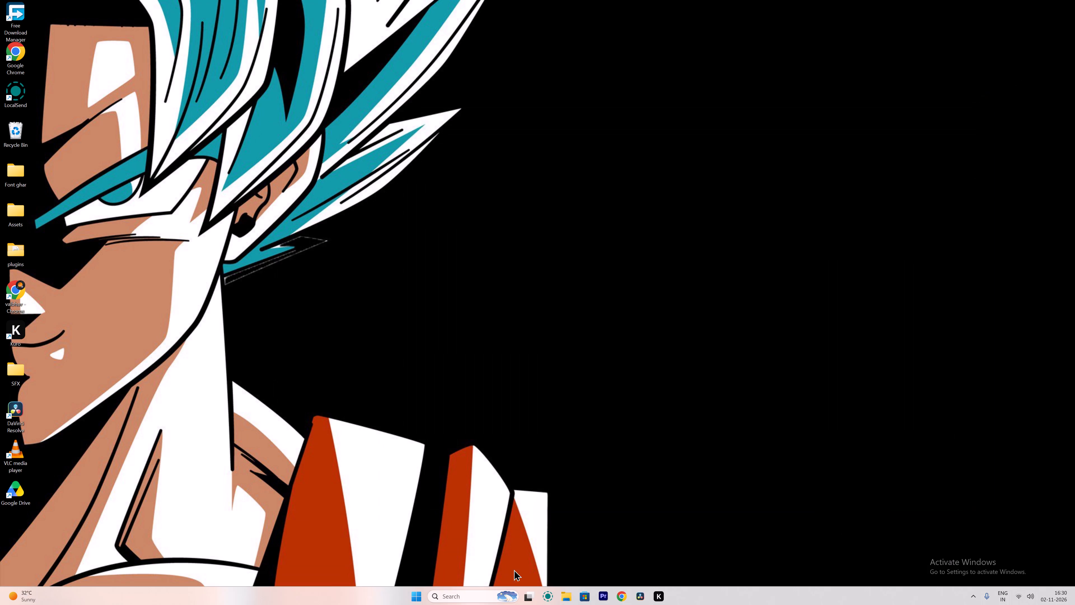
Bring up the Windows power options for shutting down the computer.
click(408, 599)
click(687, 564)
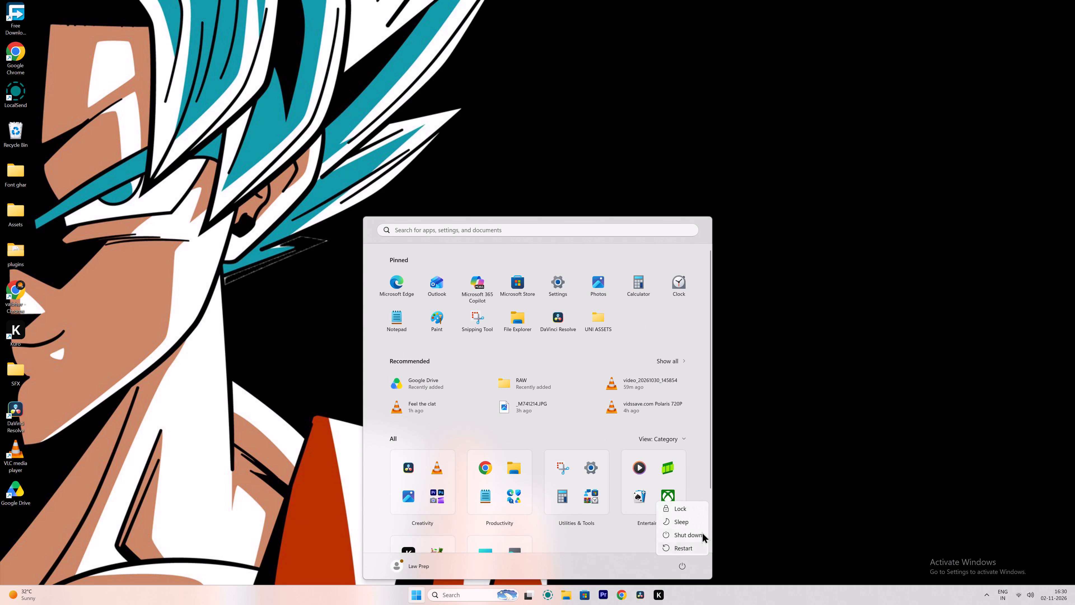